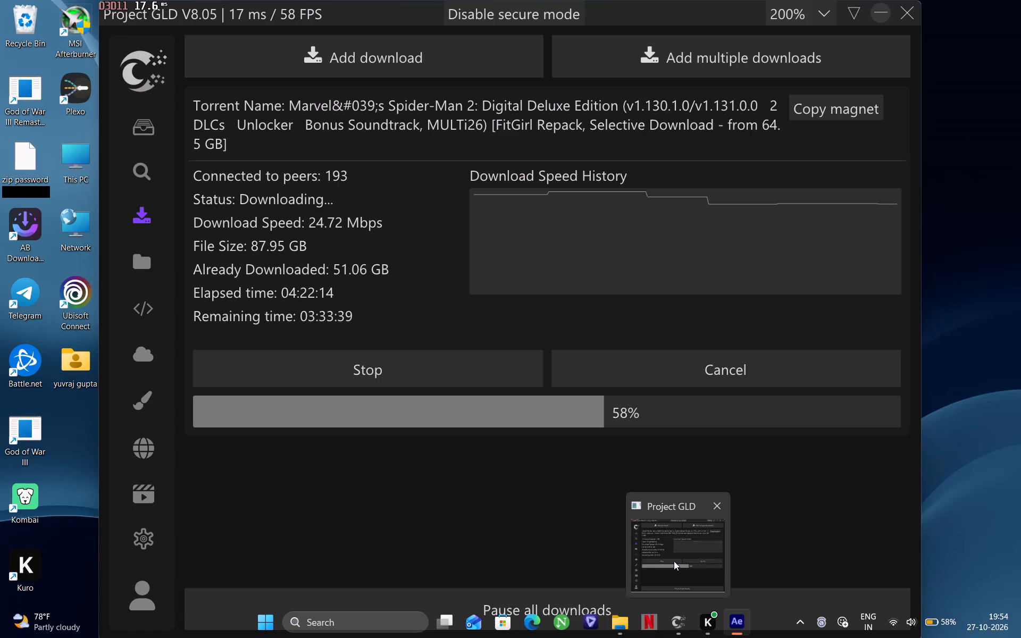
Switch to Project GLD to check the torrent download's progress, returning to the After Effects project.
{"action": "left_click", "coordinate": [674, 561]}
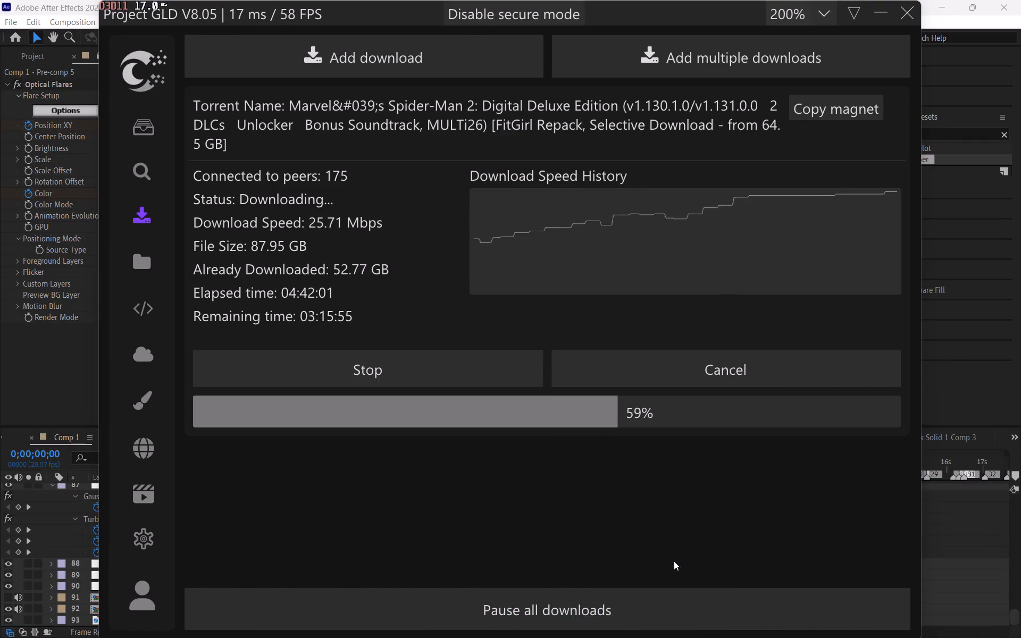
{"action": "left_click", "coordinate": [962, 527]}
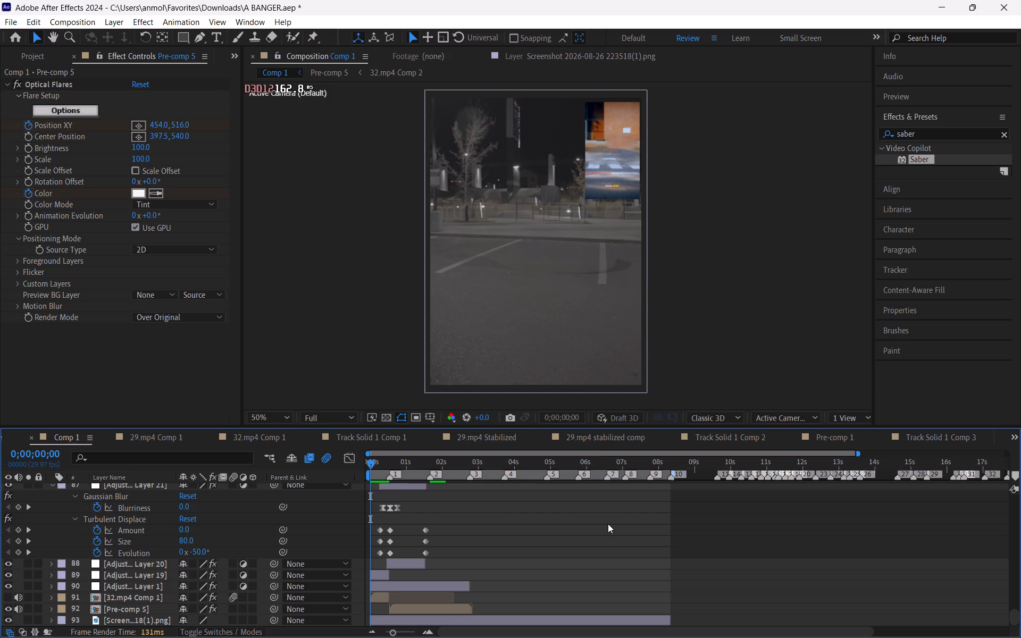
Open Task Manager to check the running processes, returning to Comp 1's timeline in After Effects.
{"action": "right_click", "coordinate": [257, 629]}
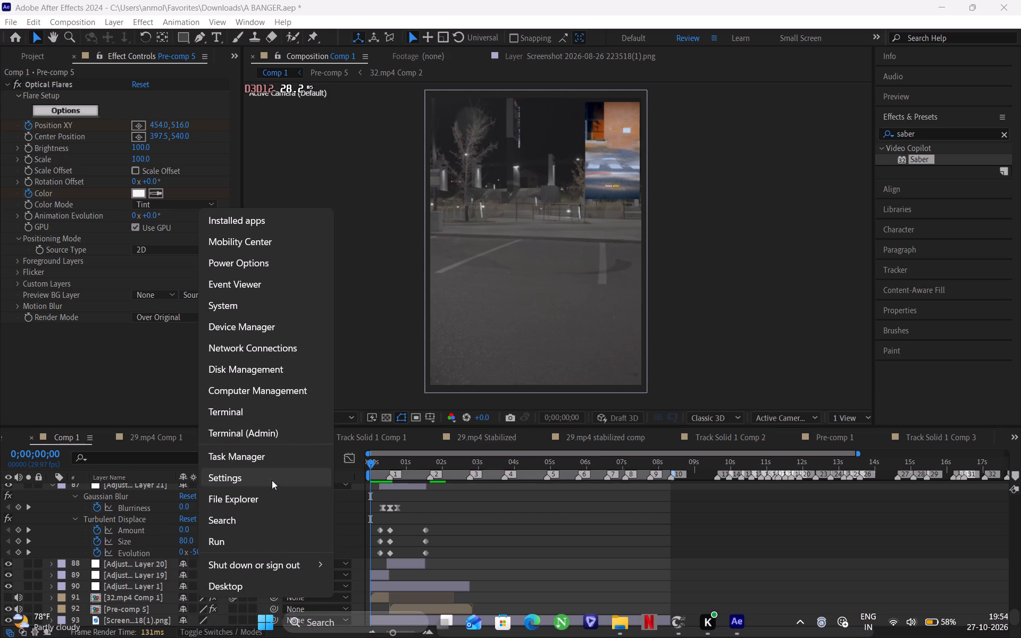
{"action": "left_click", "coordinate": [271, 461]}
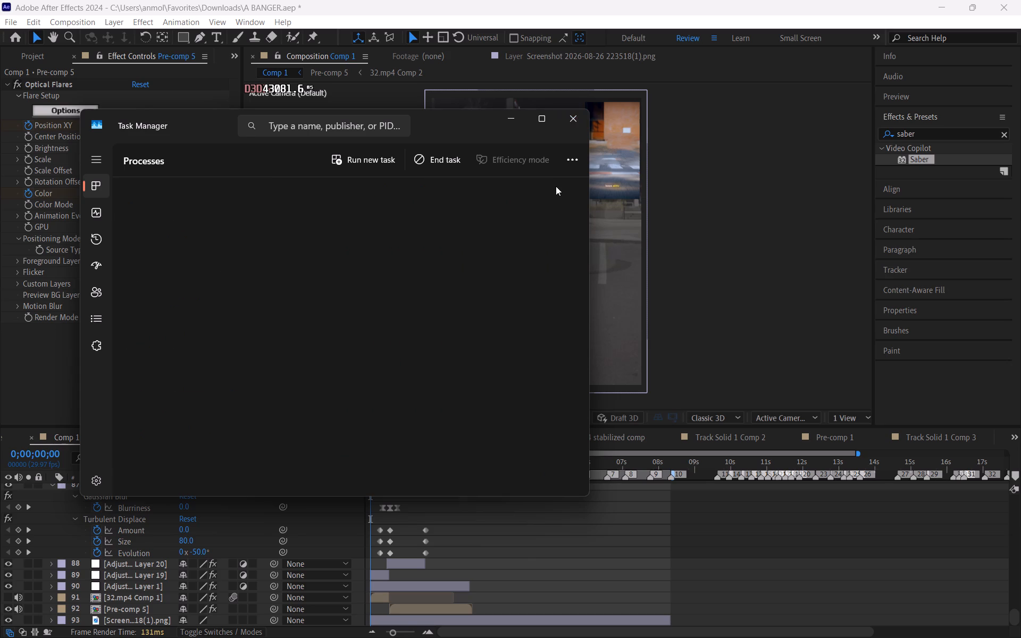
{"action": "left_click", "coordinate": [510, 547]}
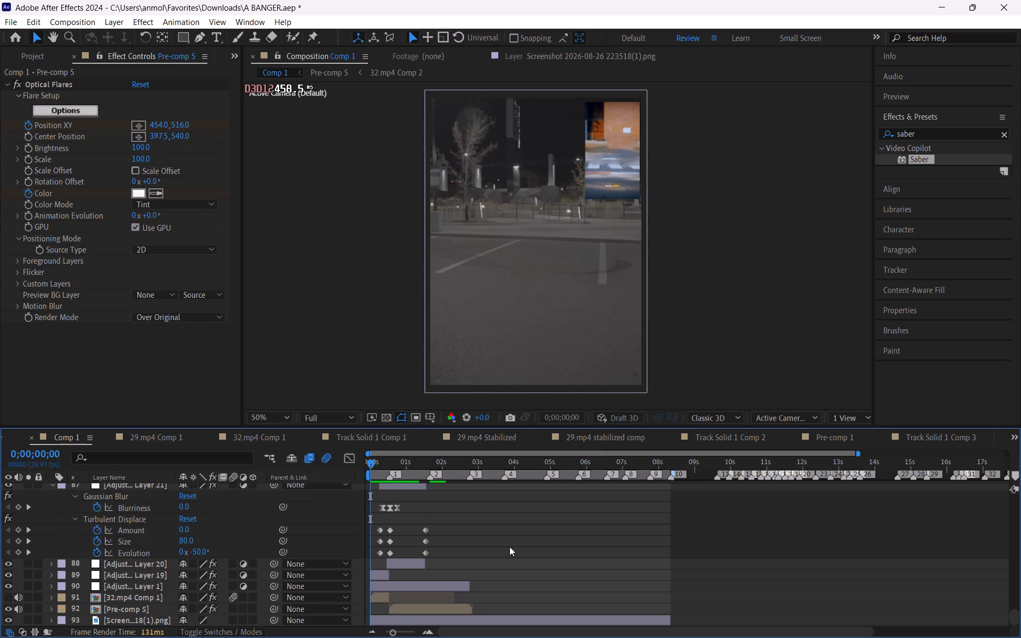
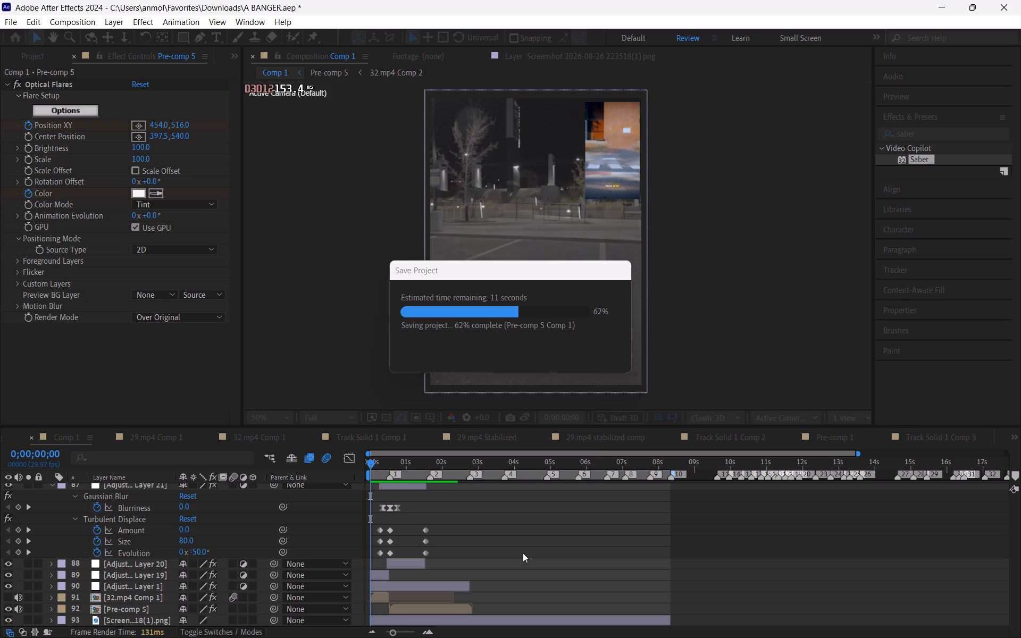
Preview Comp 1 from its start and park the playhead at 0;00;02;16.
{"action": "key", "text": "space"}
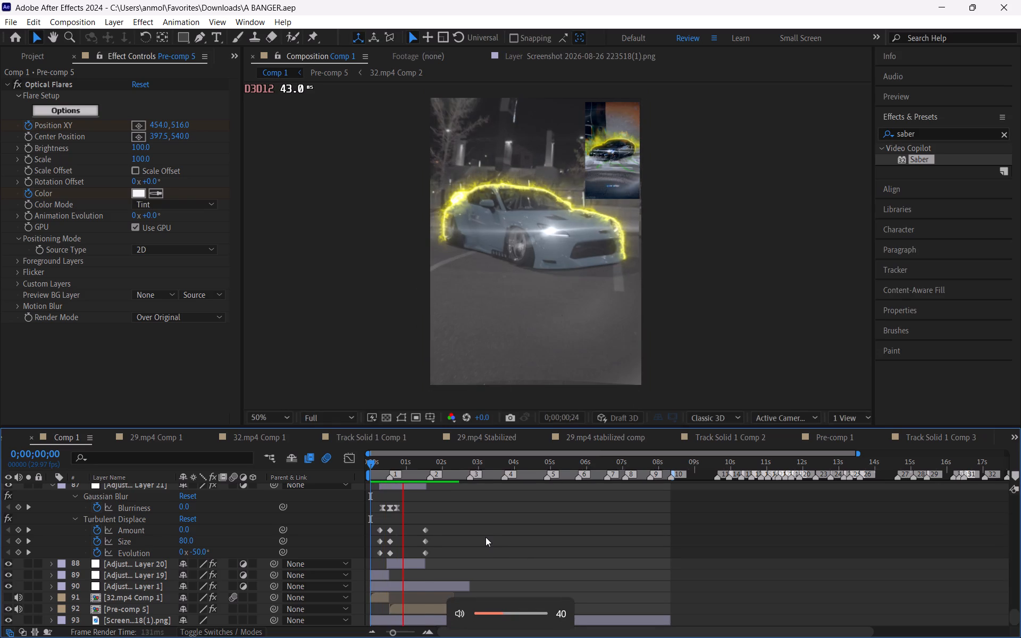
{"action": "left_click_drag", "start_coordinate": [376, 461], "coordinate": [365, 466]}
{"action": "key", "text": "space"}
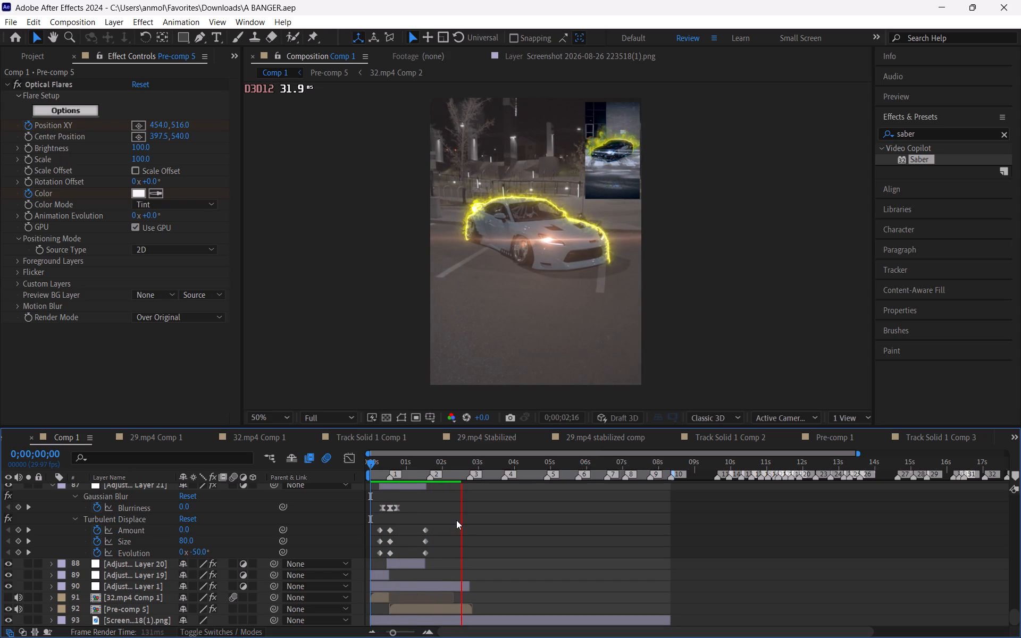
{"action": "left_click_drag", "start_coordinate": [441, 461], "coordinate": [462, 467]}
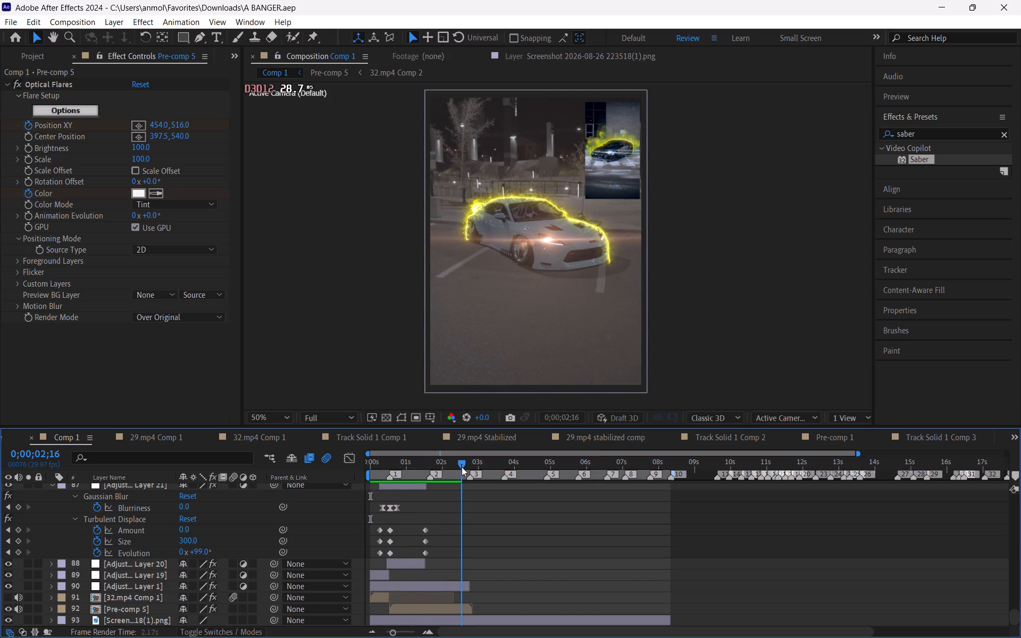
{"action": "left_click_drag", "start_coordinate": [462, 467], "coordinate": [462, 467]}
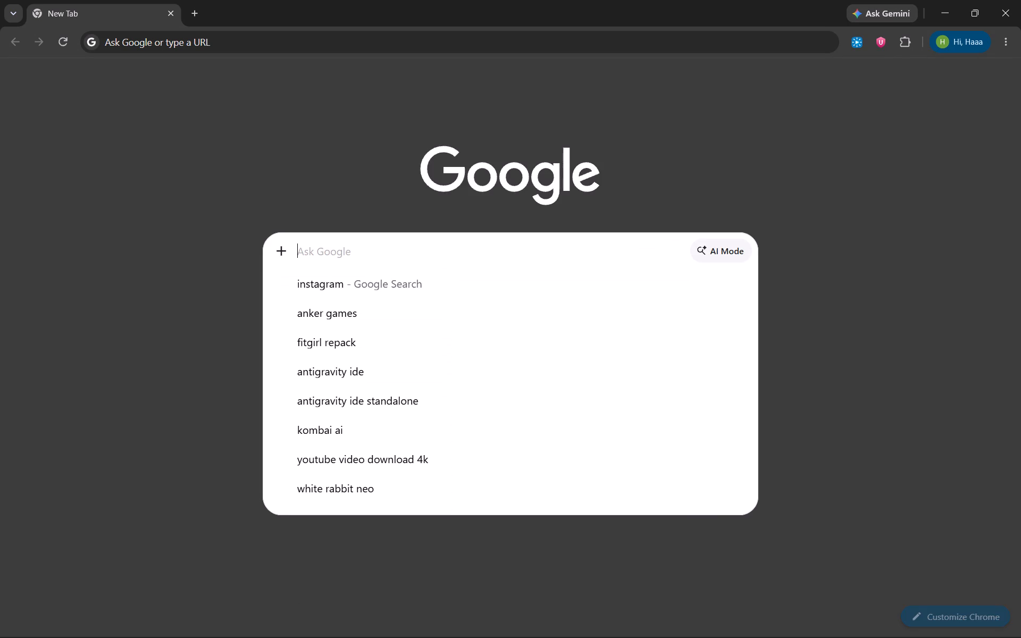
{"action": "key", "text": "y"}
{"action": "key", "text": "Return"}
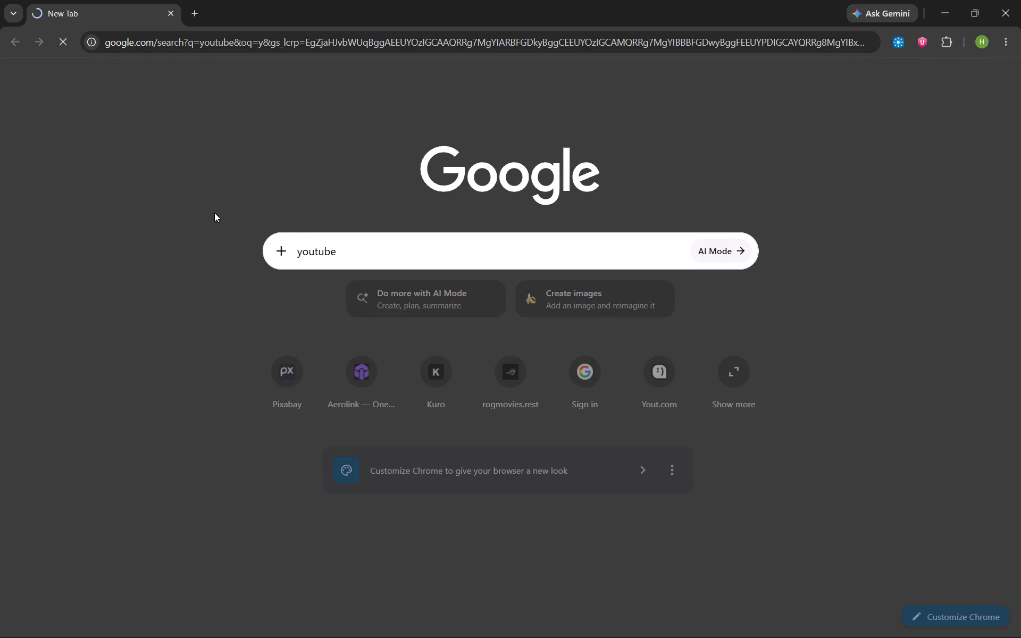
{"action": "left_click", "coordinate": [195, 197]}
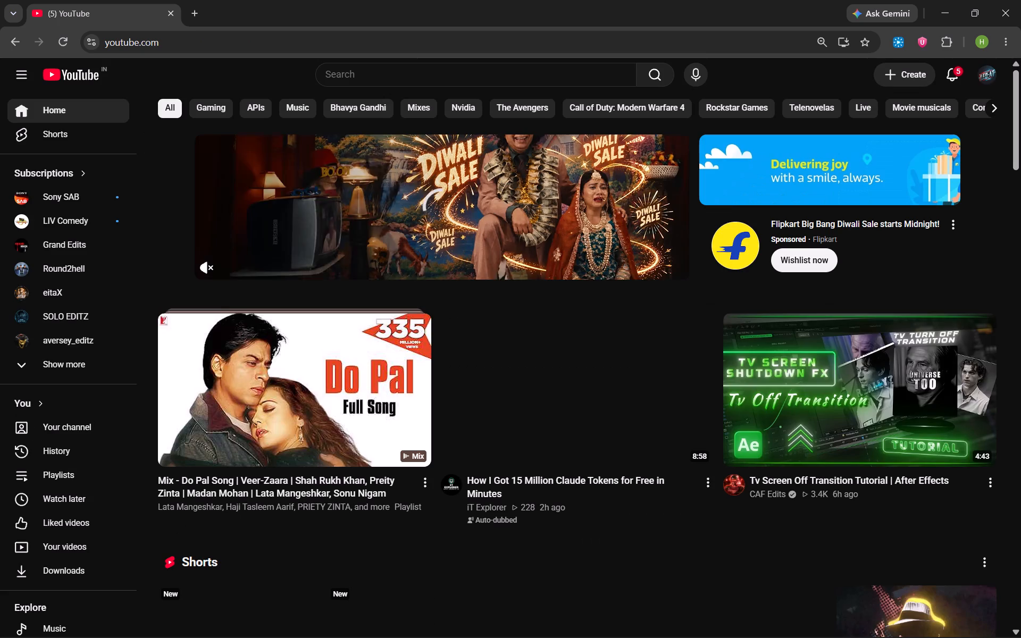
Search YouTube for "realestic street fog green screen".
{"action": "scroll", "coordinate": [455, 128], "scroll_direction": "down", "scroll_amount": 2}
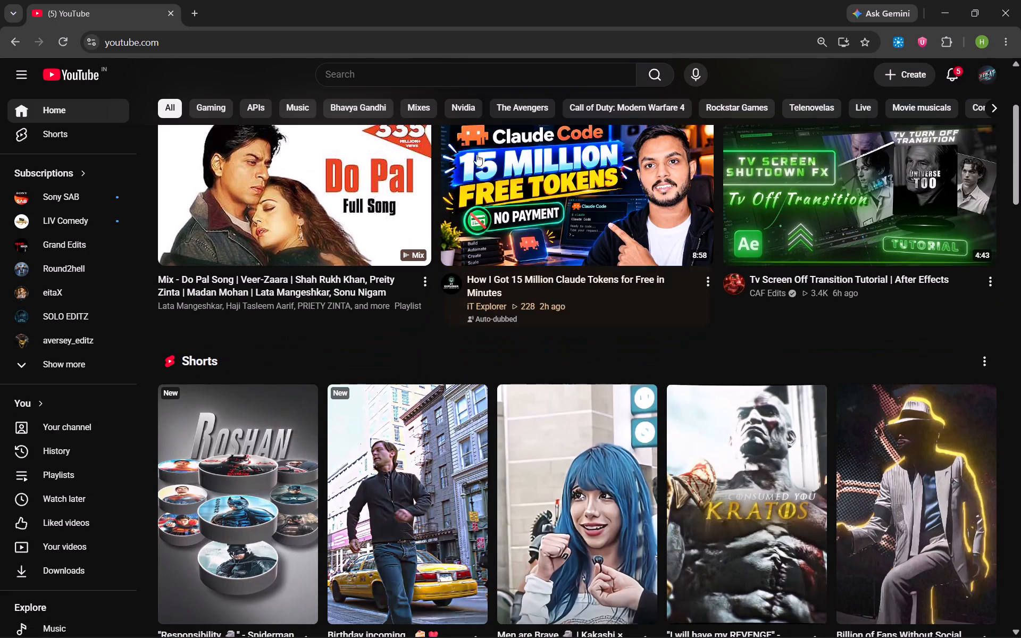
{"action": "scroll", "coordinate": [485, 138], "scroll_direction": "up", "scroll_amount": 2}
{"action": "left_click", "coordinate": [496, 65]}
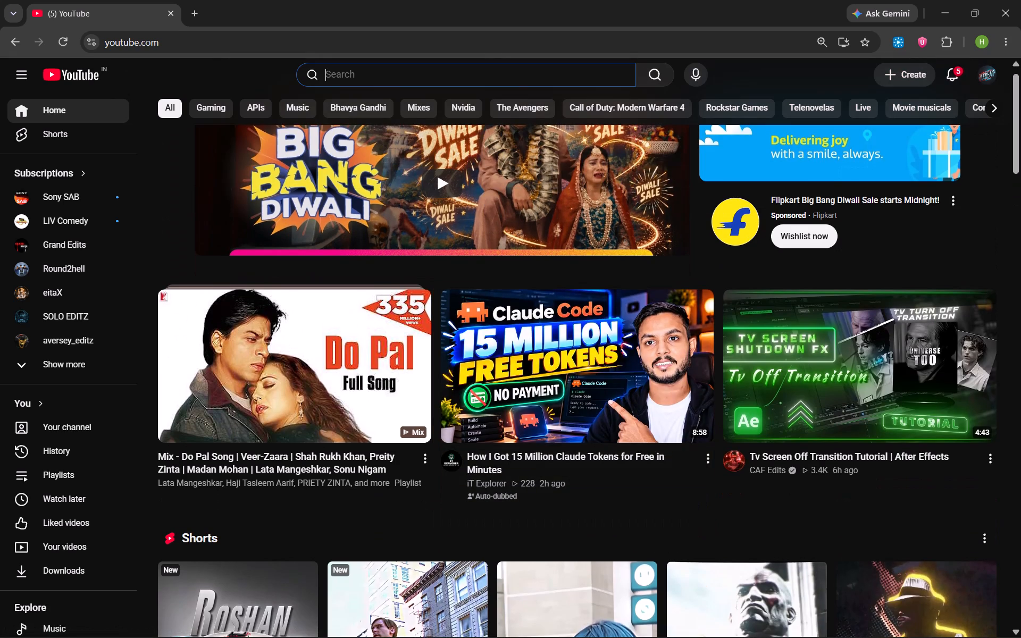
{"action": "type", "text": "realestic green fo"}
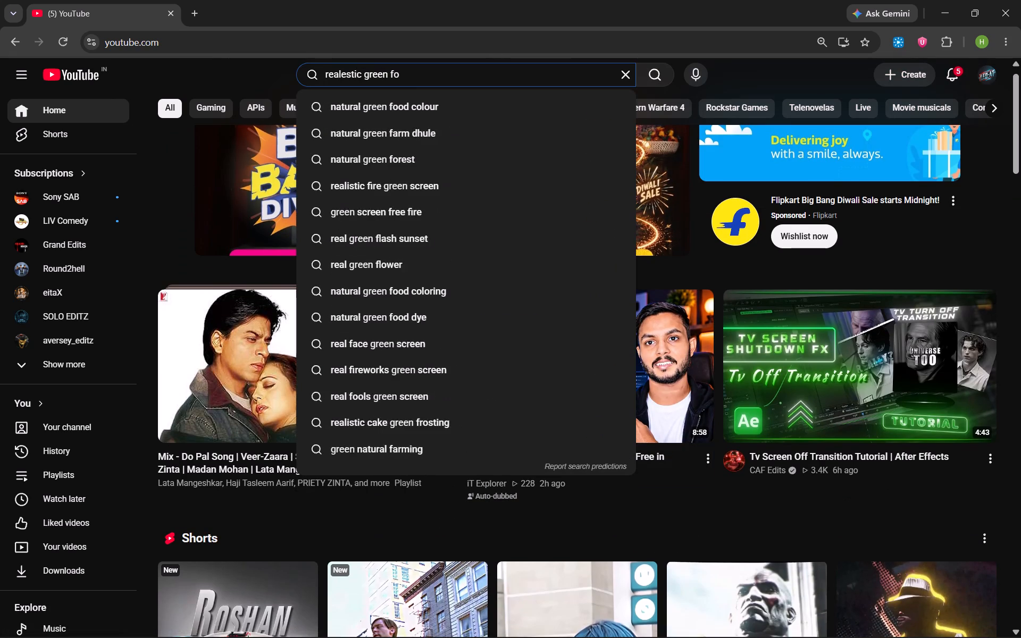
{"action": "key", "text": "BackSpace"}
{"action": "key", "text": "BackSpace"}
{"action": "key", "text": "BackSpace"}
{"action": "key", "text": "BackSpace"}
{"action": "key", "text": "BackSpace"}
{"action": "key", "text": "BackSpace"}
{"action": "key", "text": "BackSpace"}
{"action": "key", "text": "BackSpace"}
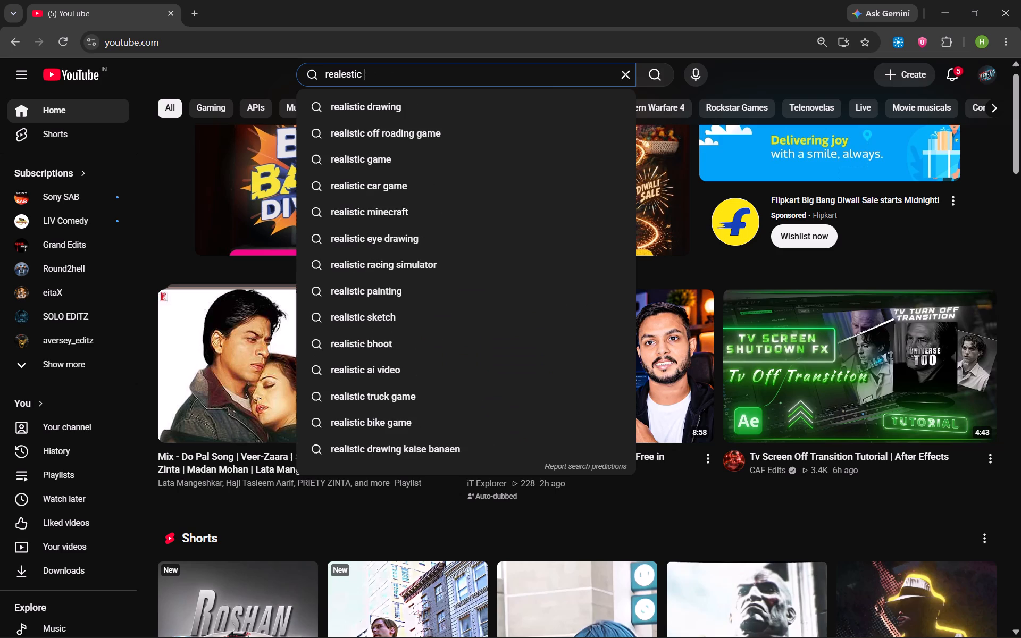
{"action": "type", "text": "street for"}
{"action": "key", "text": "space"}
{"action": "key", "text": "BackSpace"}
{"action": "key", "text": "BackSpace"}
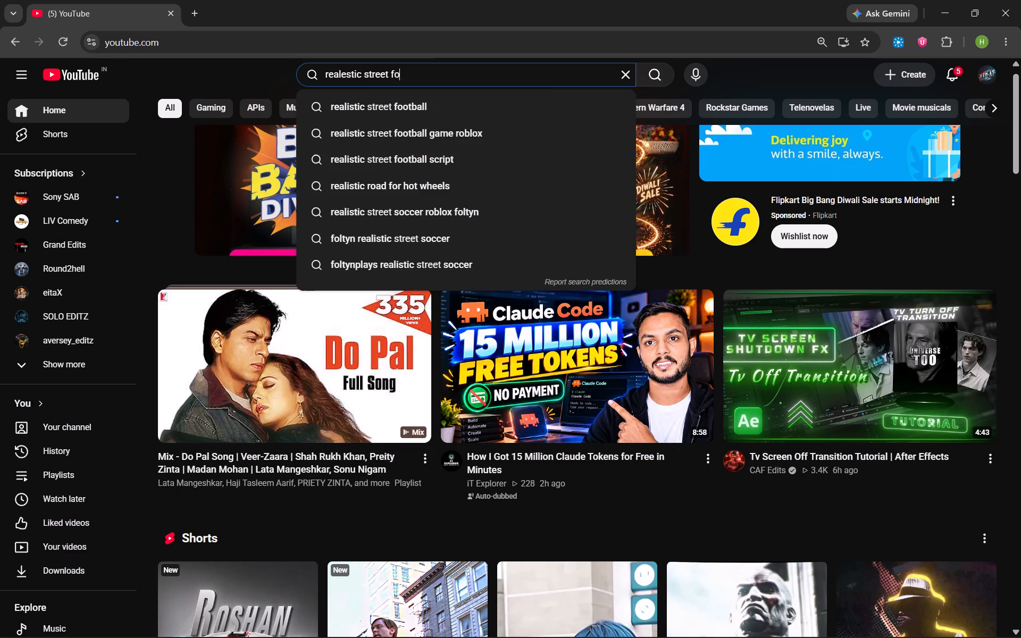
{"action": "type", "text": "g"}
{"action": "key", "text": "space"}
{"action": "type", "text": "green screen"}
{"action": "key", "text": "Return"}
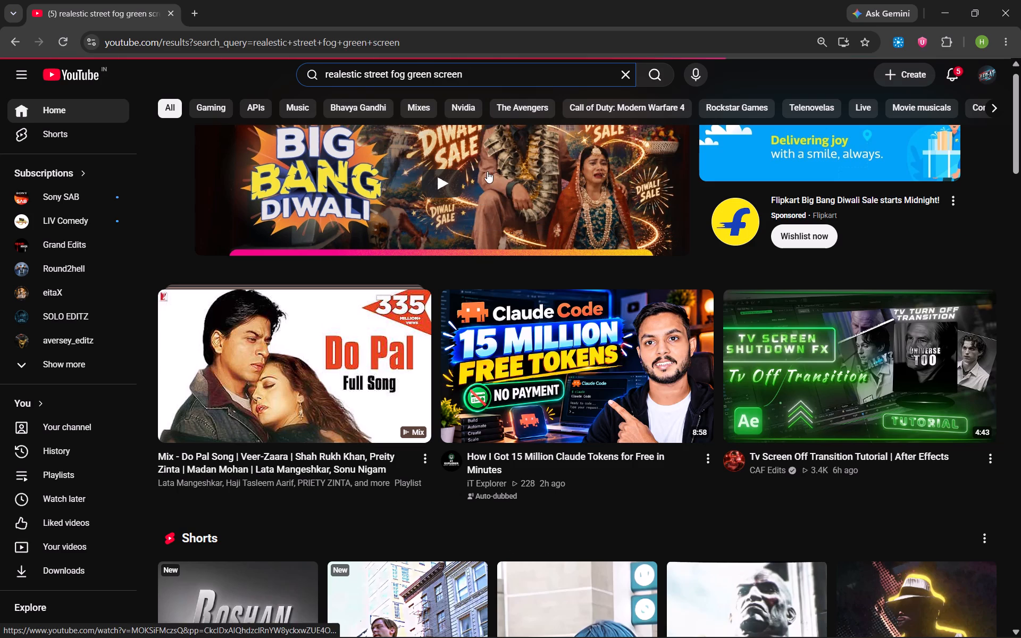
Look through the search results for a realistic ground fog green screen clip.
{"action": "scroll", "coordinate": [422, 315], "scroll_direction": "down", "scroll_amount": 1}
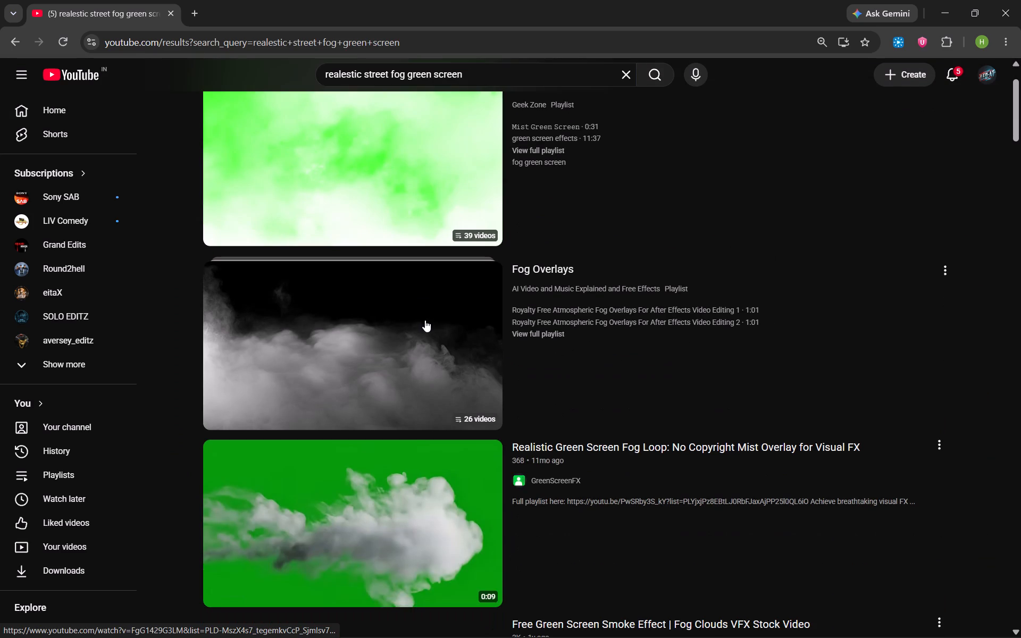
{"action": "scroll", "coordinate": [425, 318], "scroll_direction": "down", "scroll_amount": 2}
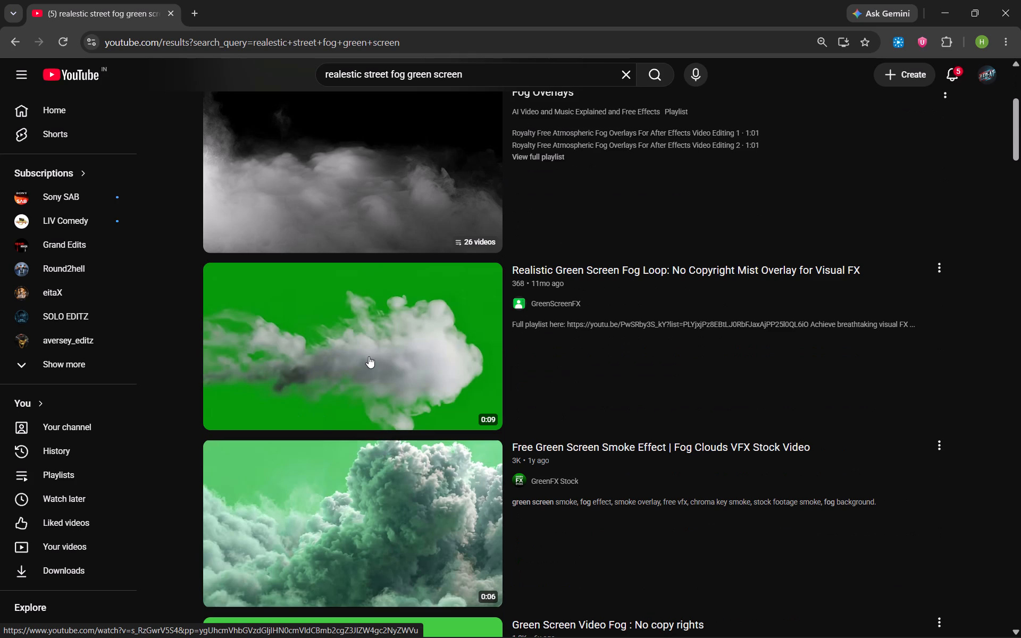
{"action": "scroll", "coordinate": [368, 358], "scroll_direction": "up", "scroll_amount": 4}
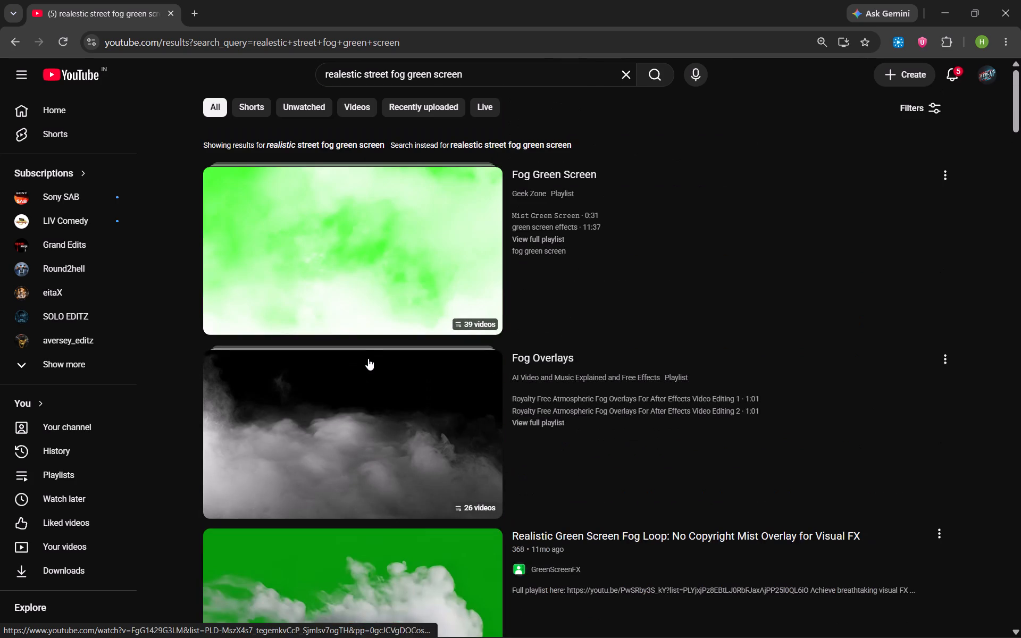
{"action": "scroll", "coordinate": [368, 358], "scroll_direction": "up", "scroll_amount": 2}
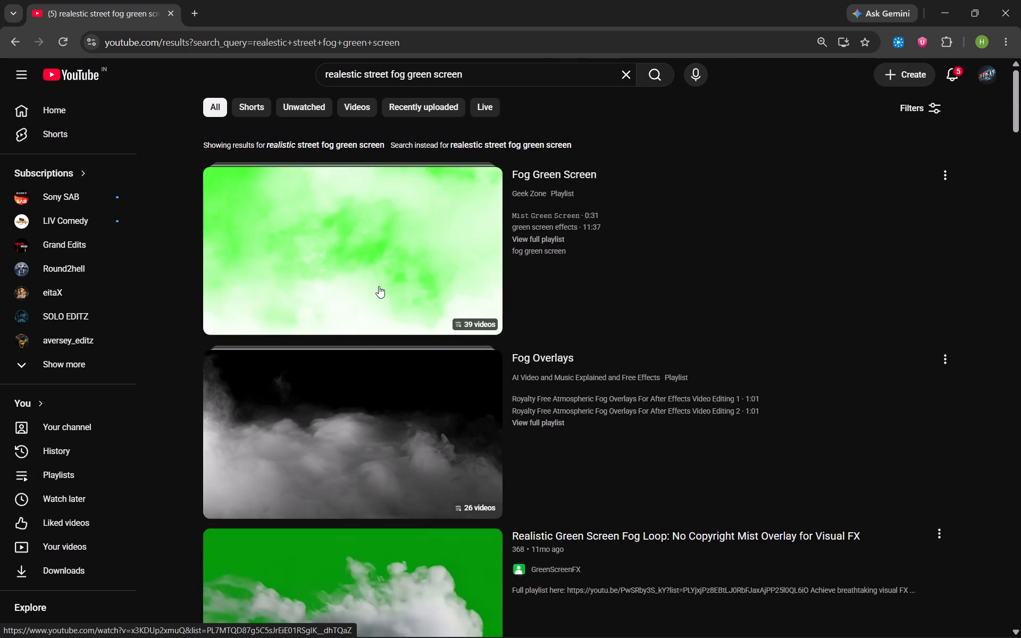
{"action": "scroll", "coordinate": [389, 282], "scroll_direction": "down", "scroll_amount": 7}
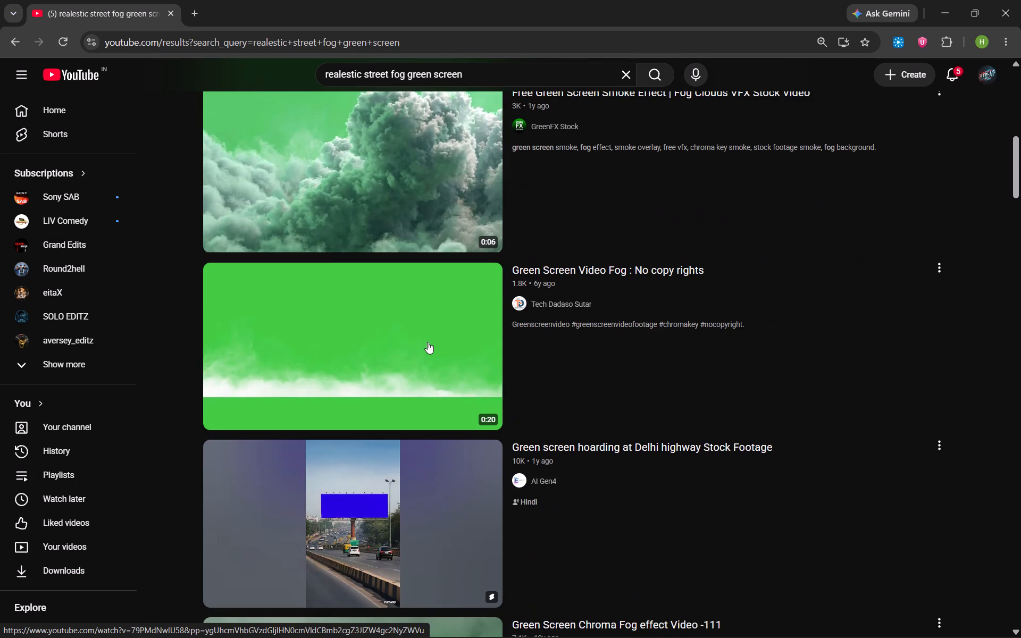
{"action": "scroll", "coordinate": [423, 379], "scroll_direction": "down", "scroll_amount": 3}
{"action": "scroll", "coordinate": [381, 418], "scroll_direction": "down", "scroll_amount": 4}
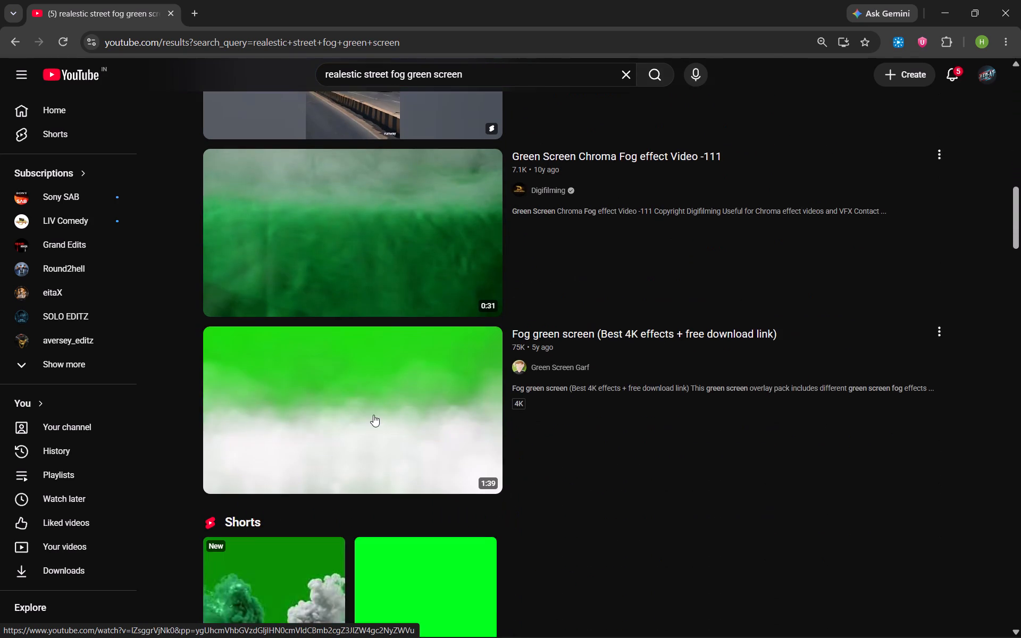
{"action": "scroll", "coordinate": [374, 416], "scroll_direction": "down", "scroll_amount": 2}
{"action": "scroll", "coordinate": [422, 391], "scroll_direction": "down", "scroll_amount": 3}
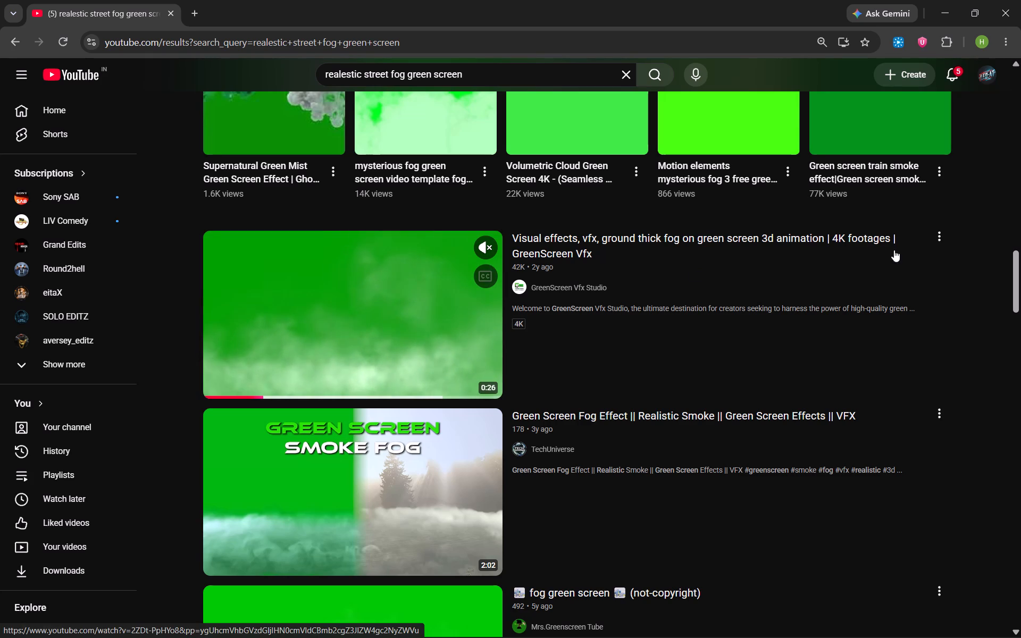
Copy the share link of GreenScreen Vfx Studio's "ground thick fog on green screen 3d animation" video.
{"action": "left_click", "coordinate": [945, 237]}
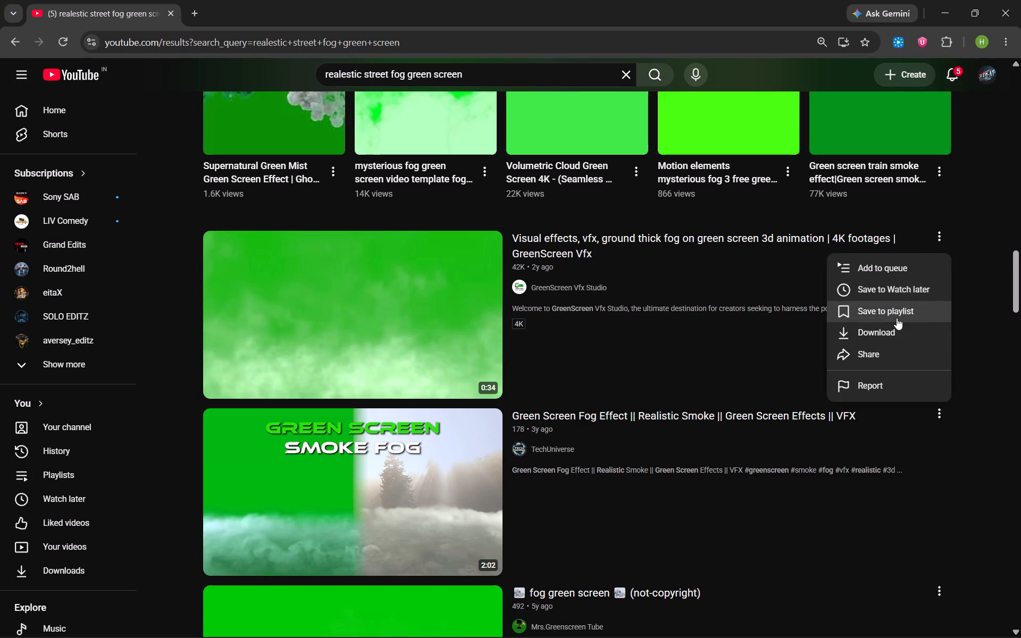
{"action": "left_click", "coordinate": [897, 356]}
{"action": "left_click", "coordinate": [617, 398]}
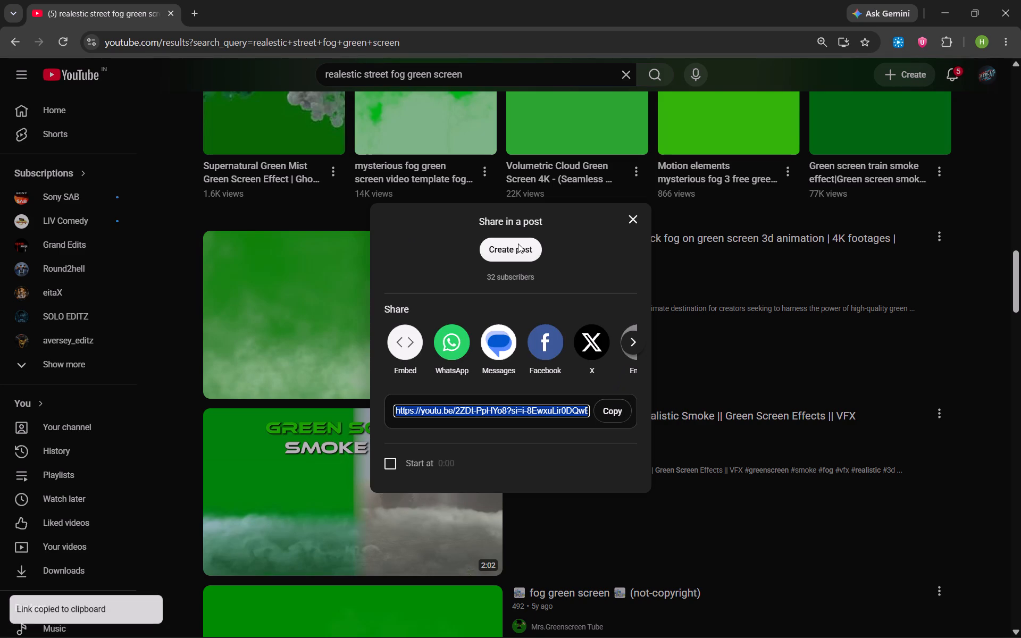
Search Google for "youtube video download 4k" in a new tab and open the Vd6s downloader site.
{"action": "left_click", "coordinate": [194, 19]}
{"action": "left_click", "coordinate": [369, 238]}
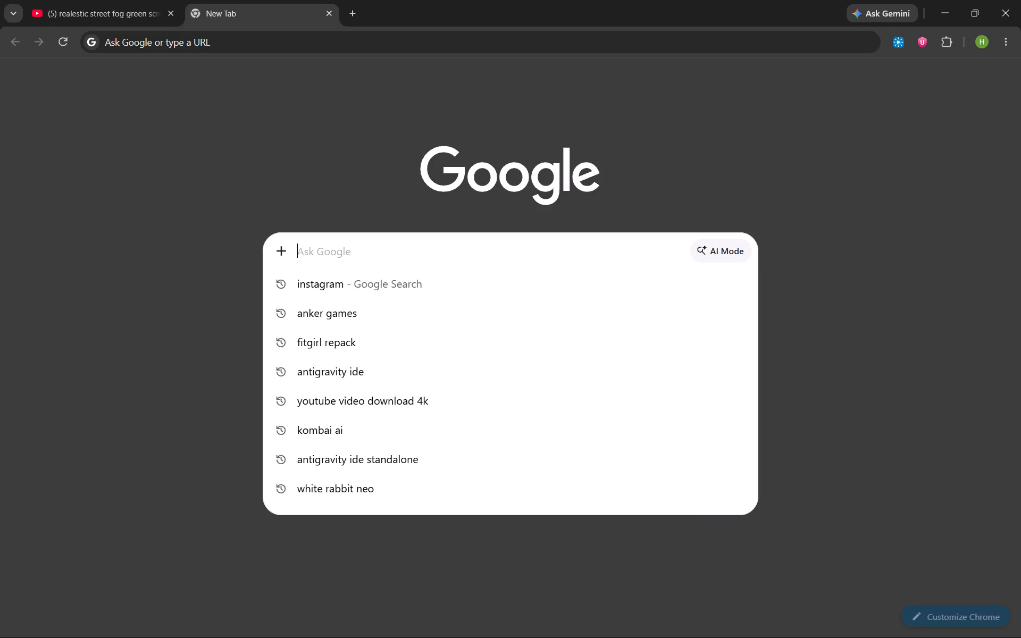
{"action": "left_click", "coordinate": [391, 391]}
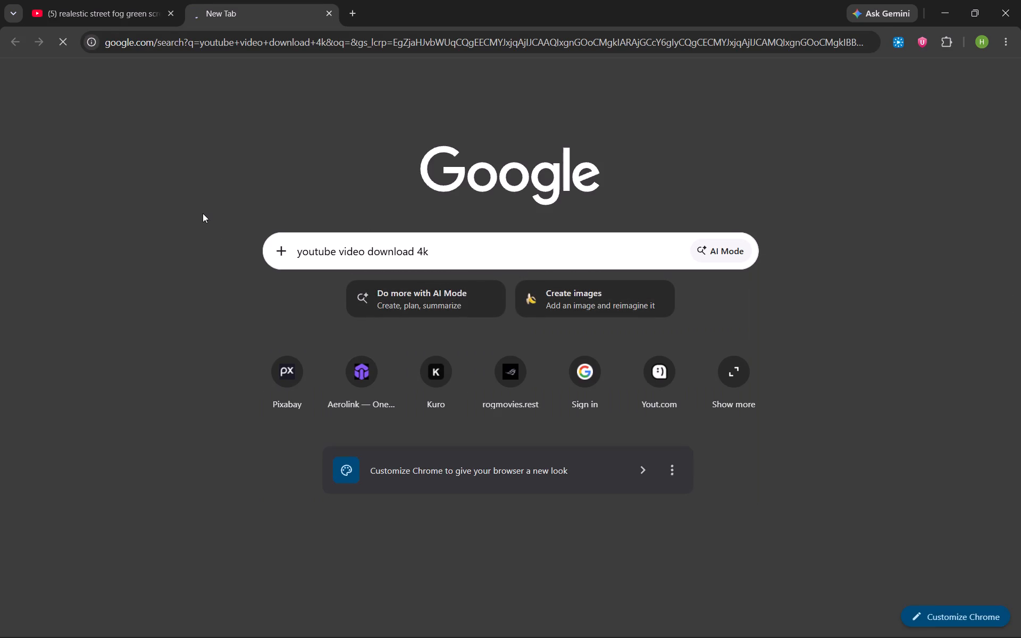
{"action": "left_click", "coordinate": [220, 196]}
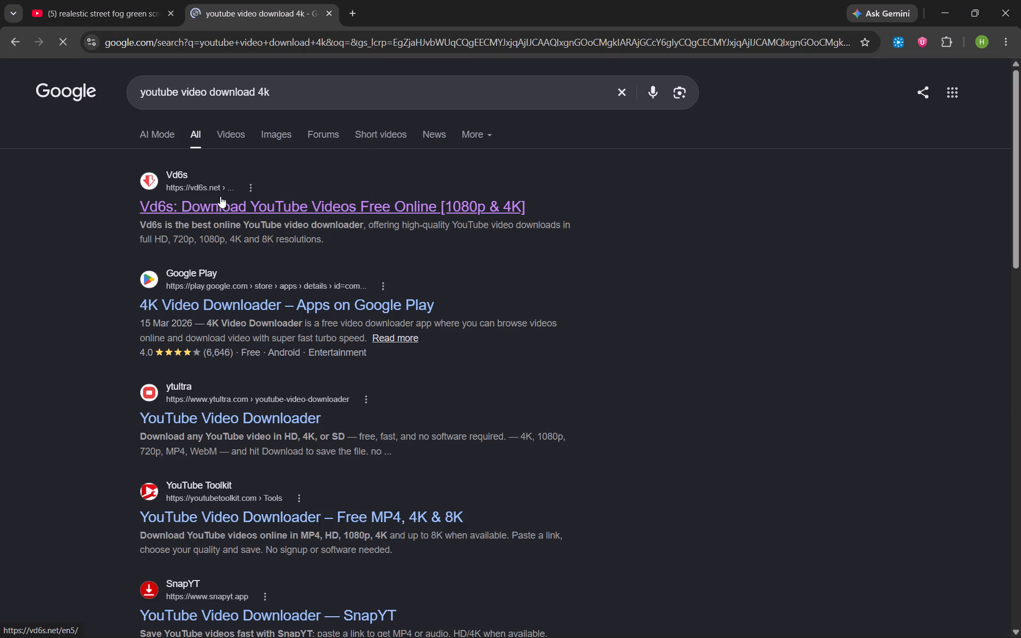
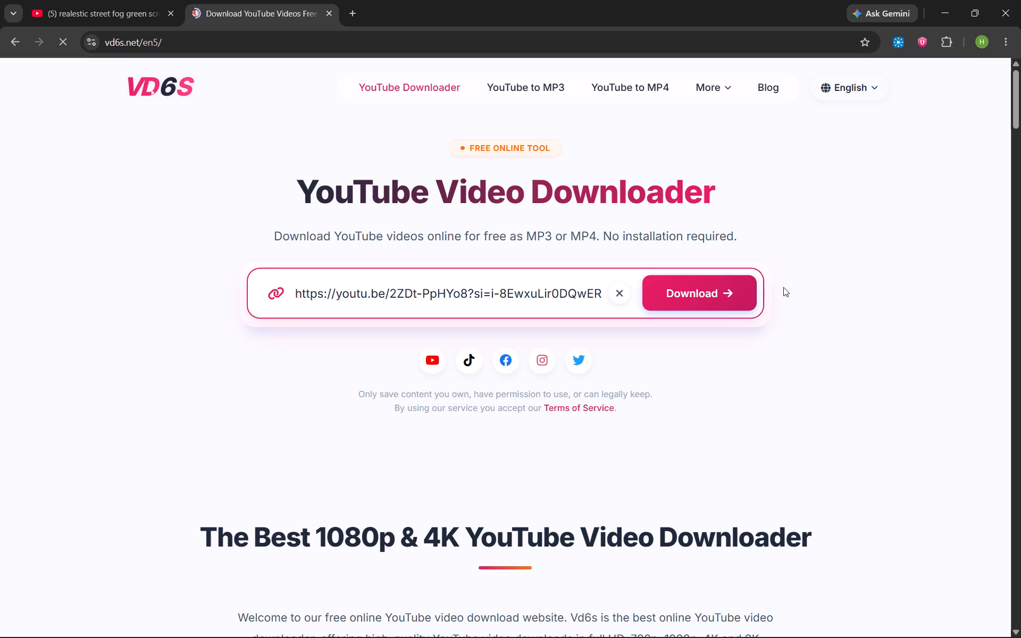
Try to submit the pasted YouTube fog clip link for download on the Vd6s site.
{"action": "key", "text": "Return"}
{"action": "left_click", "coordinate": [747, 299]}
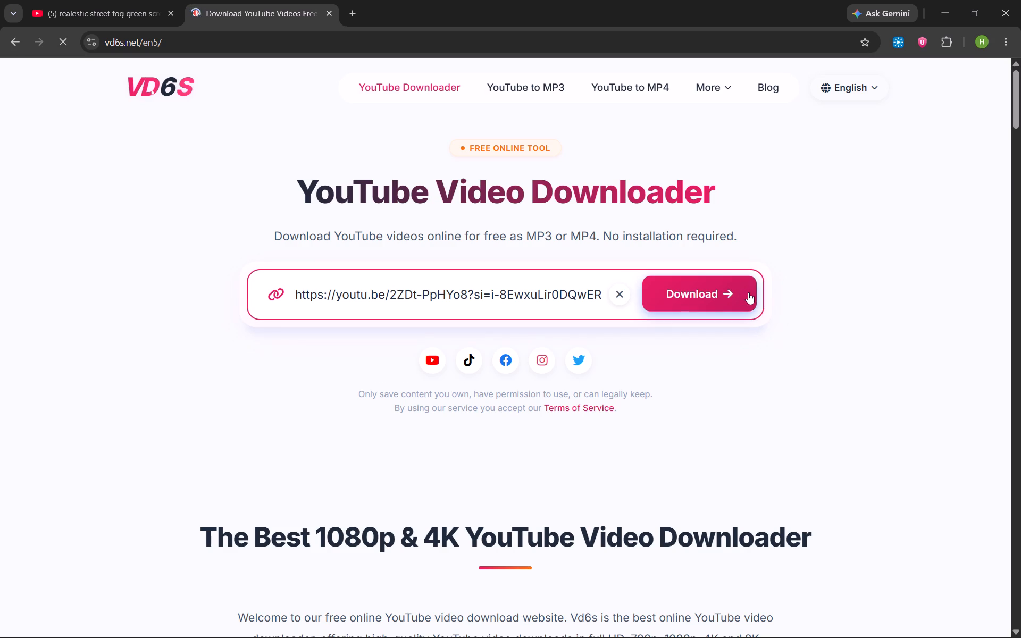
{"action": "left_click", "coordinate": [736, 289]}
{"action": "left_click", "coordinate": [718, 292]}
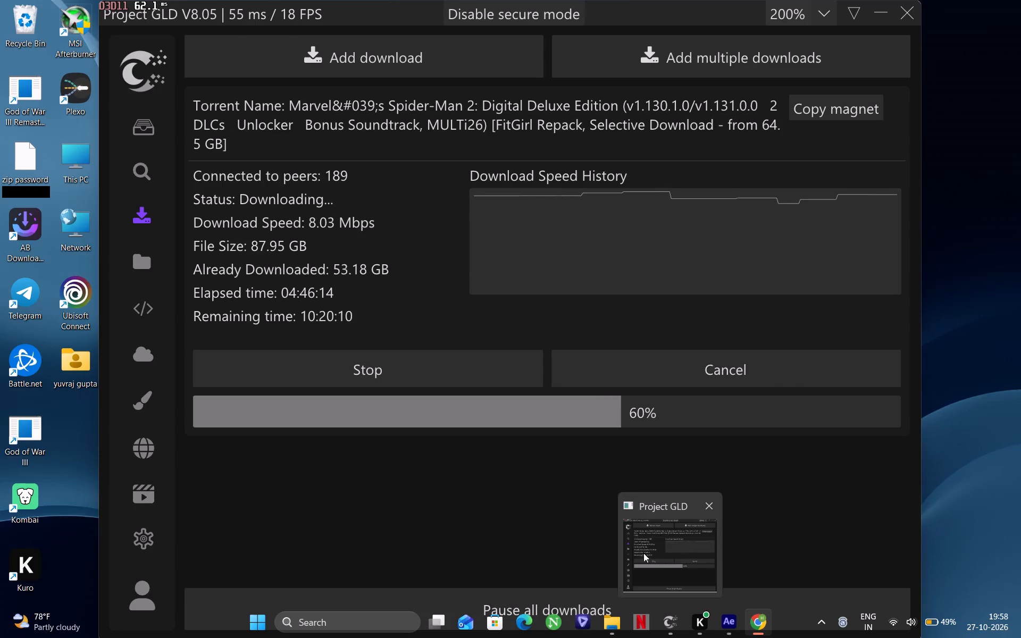
Check the running torrent download in Project GLD and the computer's Wi-Fi connection.
{"action": "left_click", "coordinate": [560, 523]}
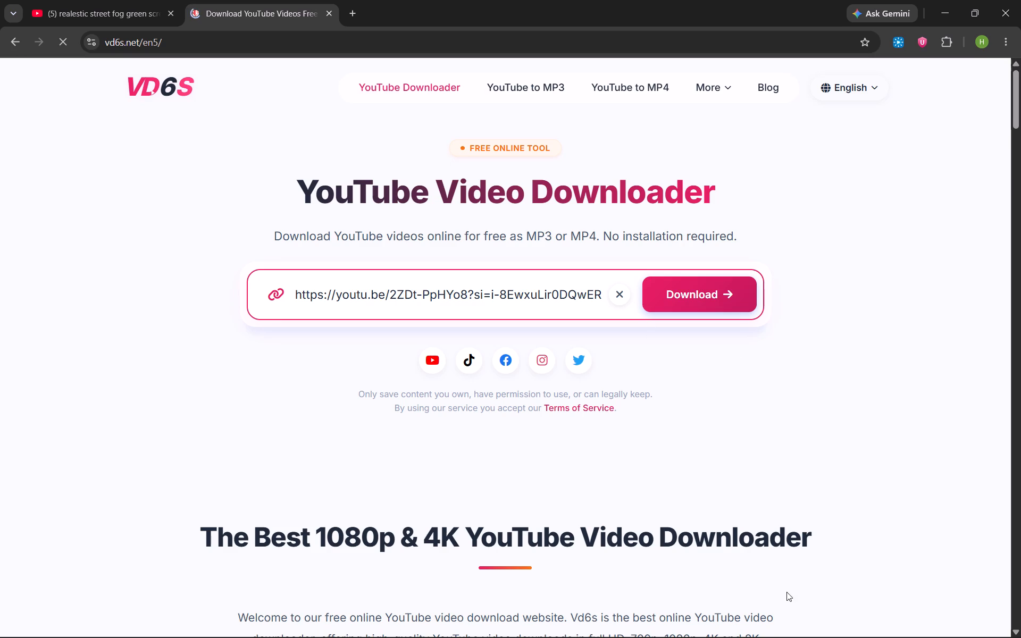
{"action": "left_click", "coordinate": [927, 625]}
{"action": "left_click", "coordinate": [836, 375]}
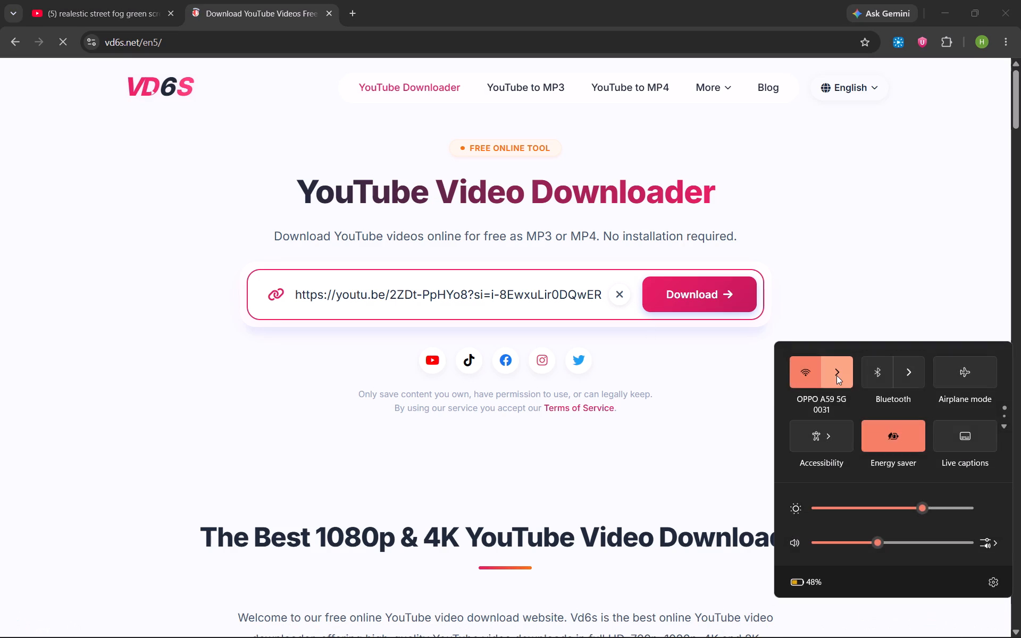
{"action": "left_click", "coordinate": [714, 442]}
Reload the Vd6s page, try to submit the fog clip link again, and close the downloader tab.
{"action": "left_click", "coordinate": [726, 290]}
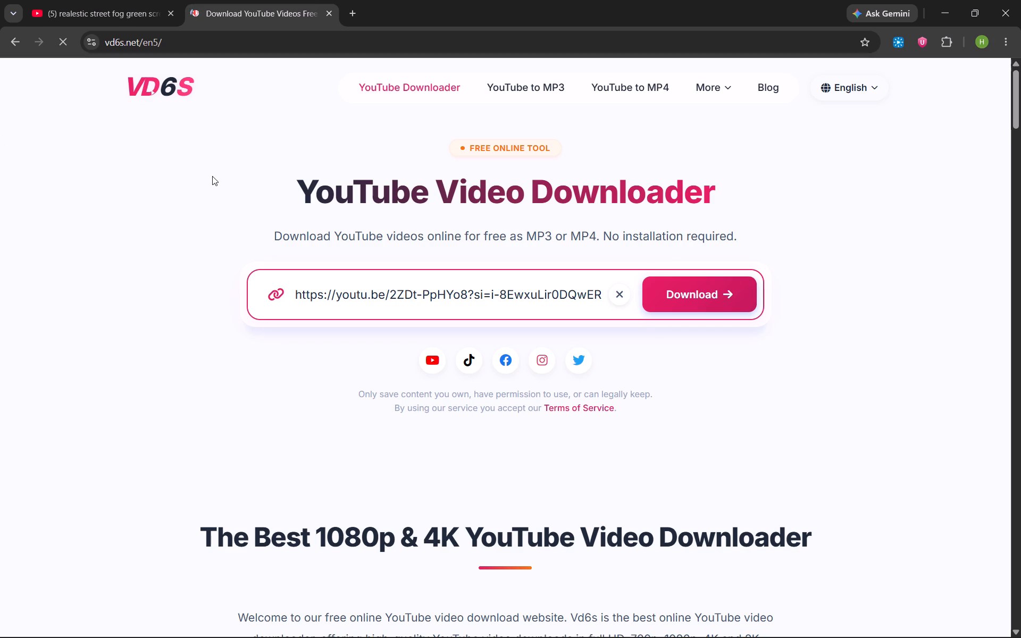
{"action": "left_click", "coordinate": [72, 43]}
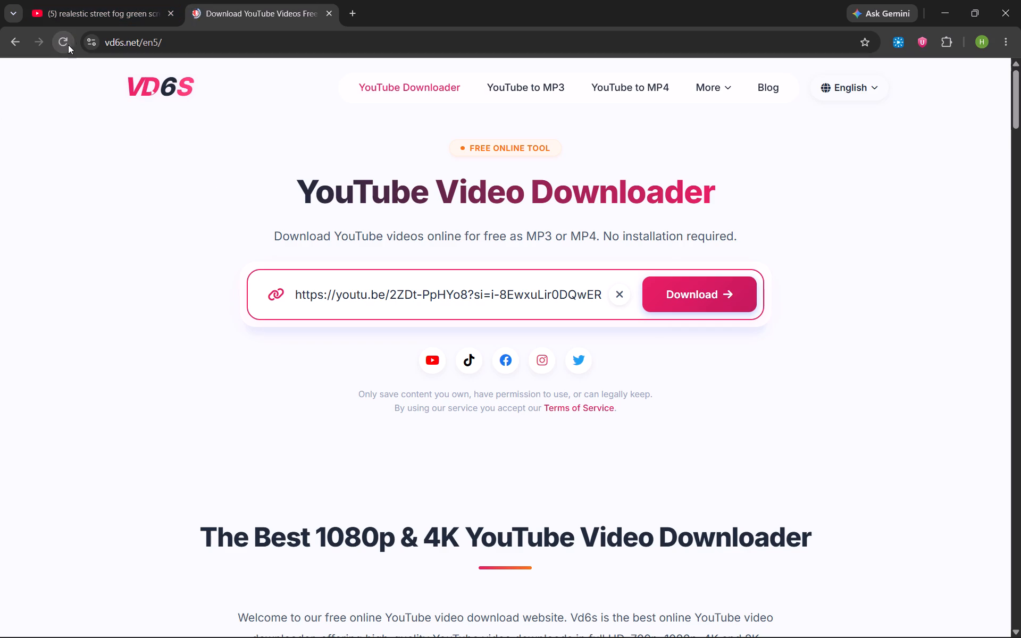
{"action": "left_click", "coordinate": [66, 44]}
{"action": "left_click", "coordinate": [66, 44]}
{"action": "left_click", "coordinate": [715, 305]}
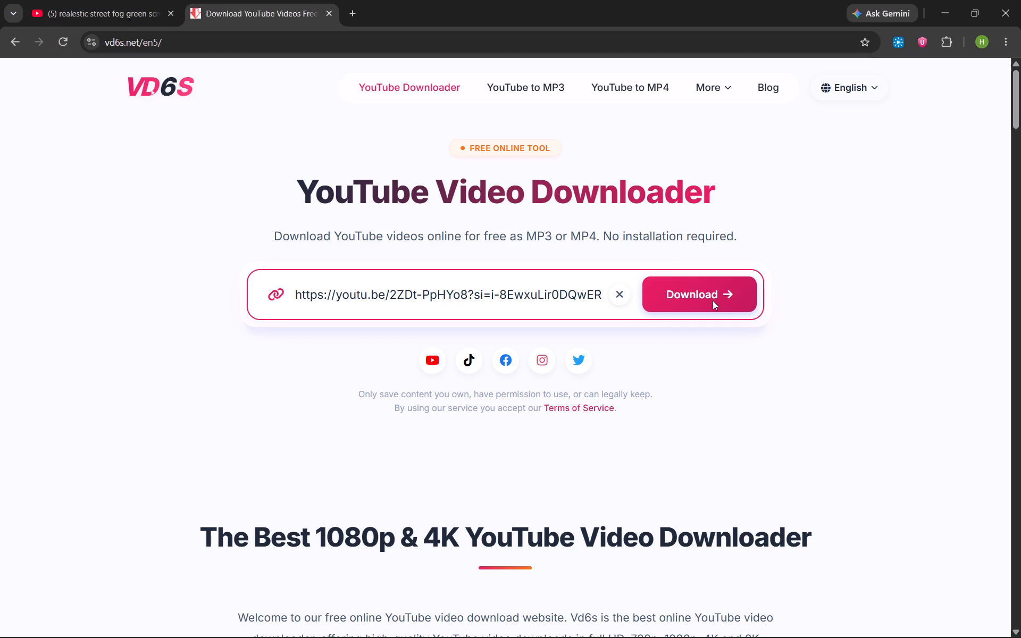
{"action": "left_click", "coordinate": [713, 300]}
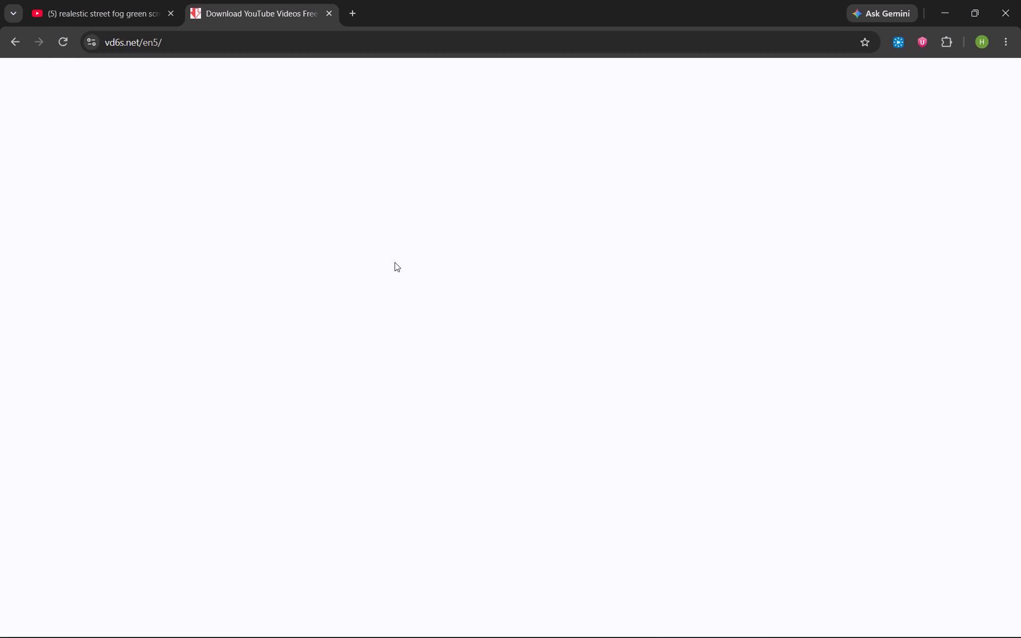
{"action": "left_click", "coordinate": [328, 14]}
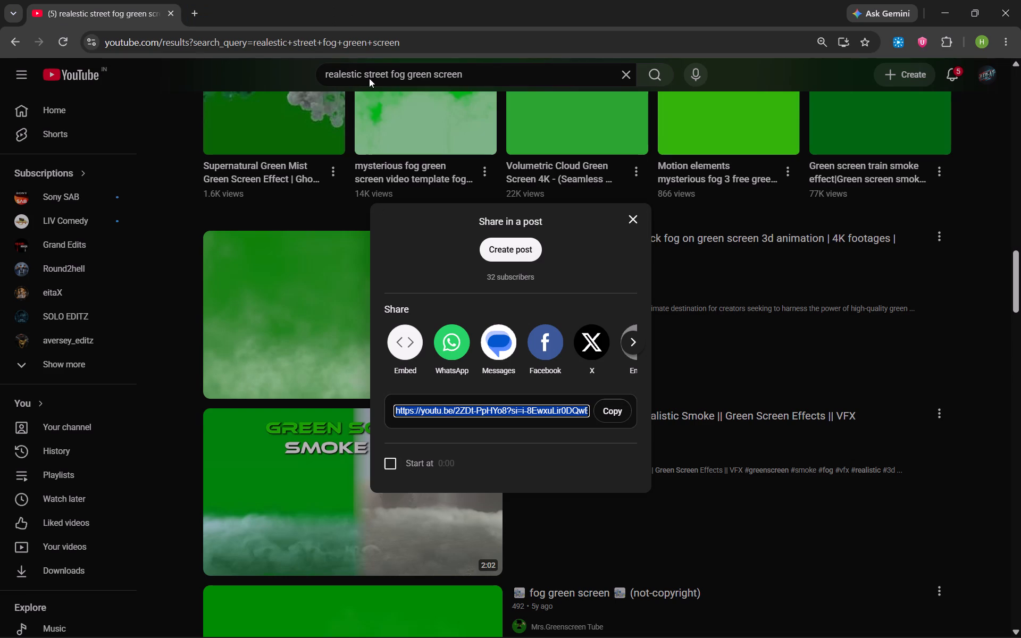
Search Google for "youtube video download 4k" in a new tab and reopen the Vd6s downloader site.
{"action": "left_click", "coordinate": [188, 13]}
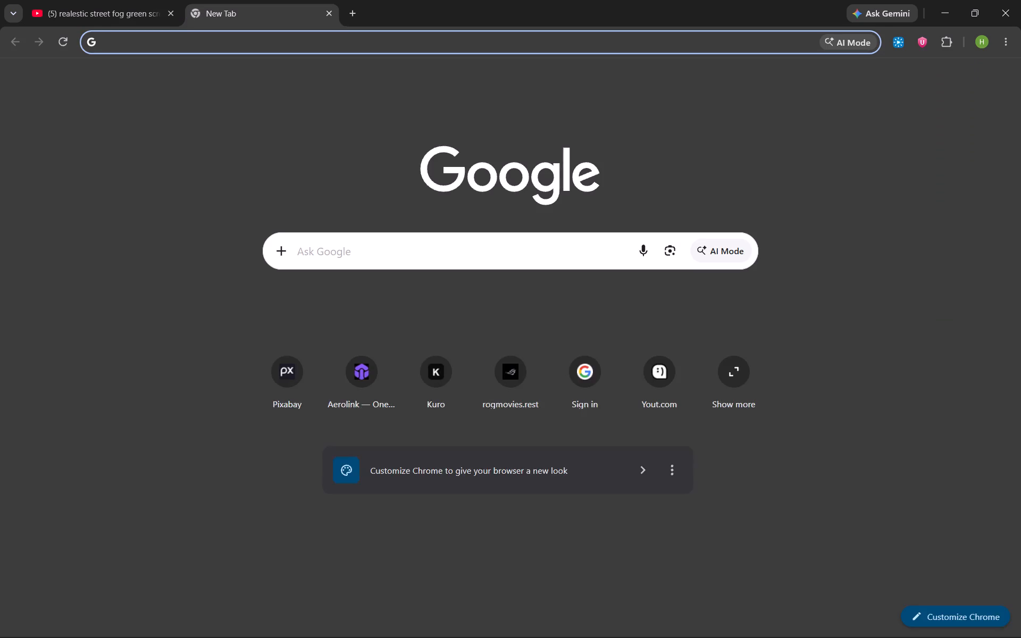
{"action": "left_click", "coordinate": [370, 243]}
{"action": "left_click", "coordinate": [375, 320]}
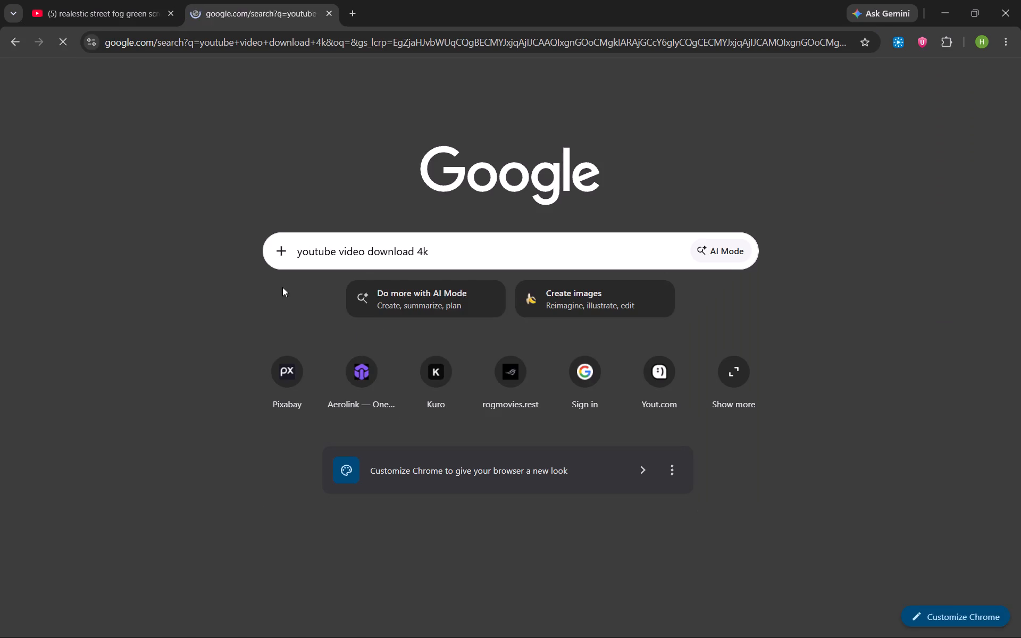
{"action": "left_click", "coordinate": [210, 197]}
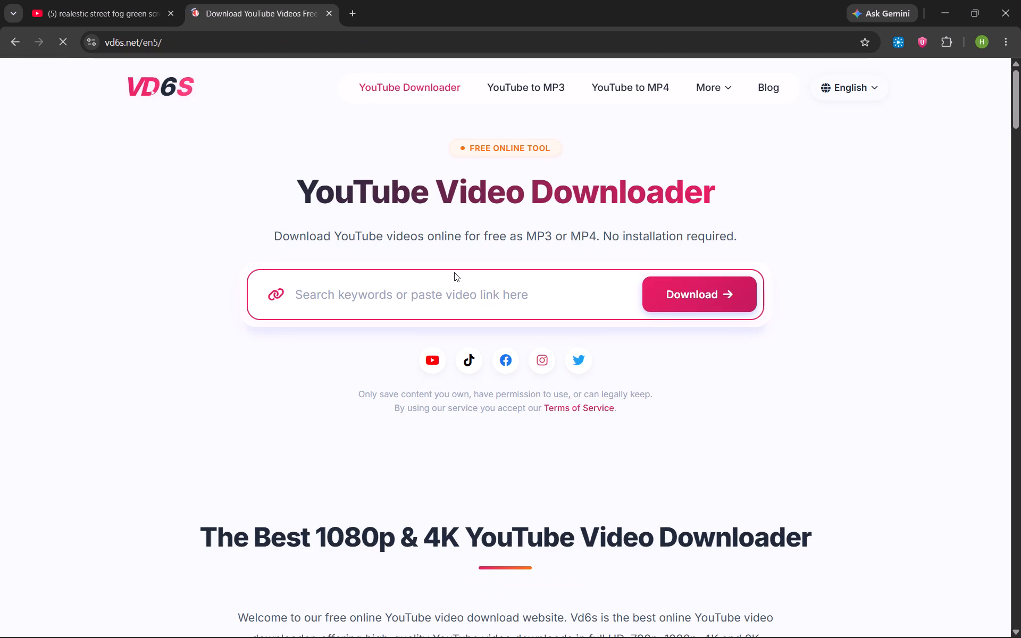
Paste the copied YouTube fog clip link into the Vd6s downloader and submit it for download.
{"action": "left_click", "coordinate": [478, 293]}
{"action": "right_click", "coordinate": [478, 293]}
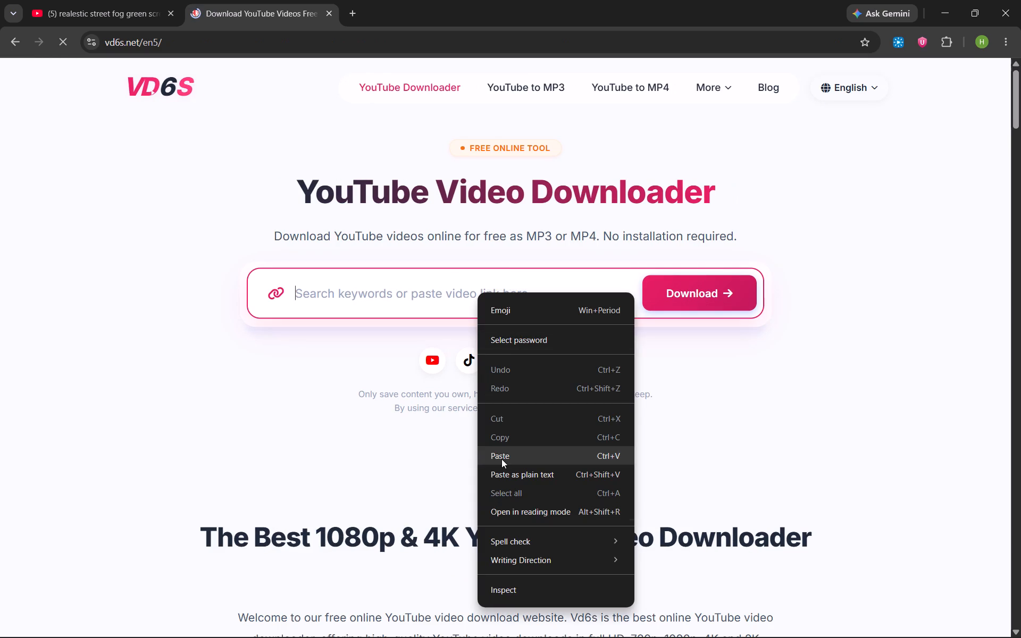
{"action": "left_click", "coordinate": [501, 458]}
{"action": "left_click", "coordinate": [681, 299]}
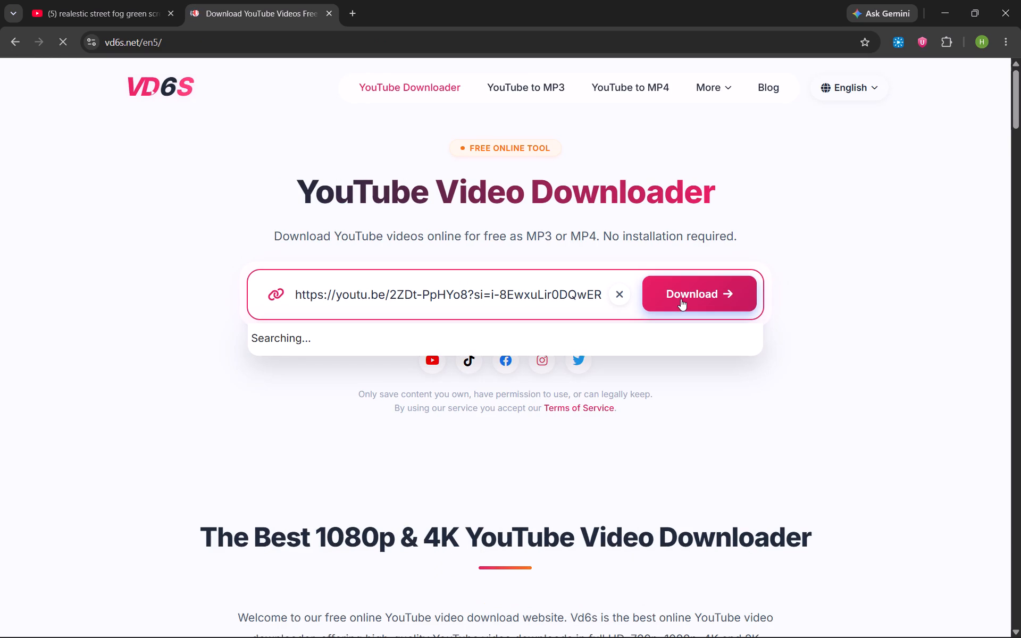
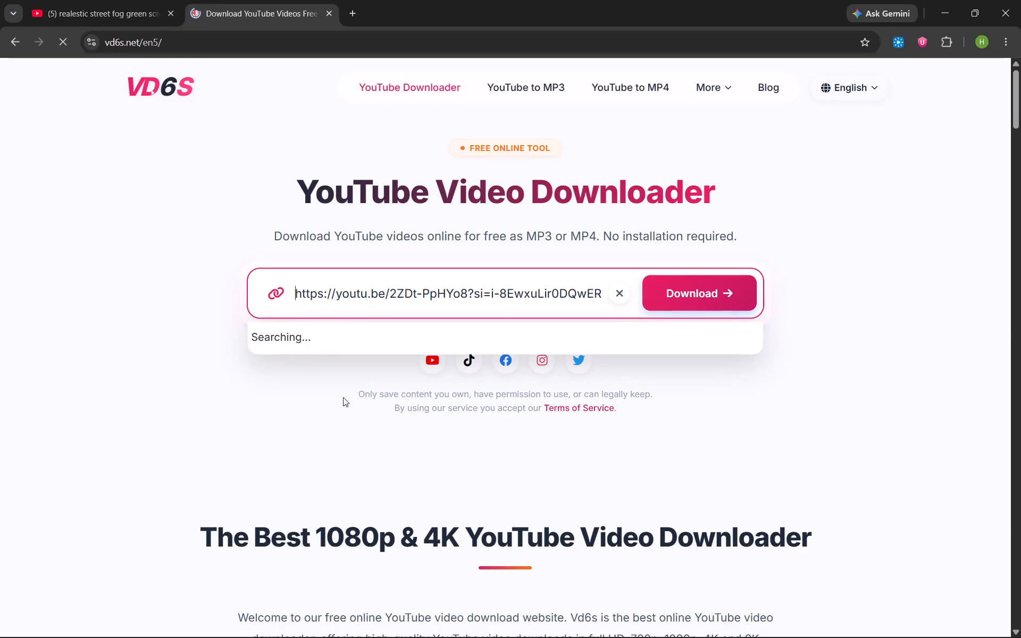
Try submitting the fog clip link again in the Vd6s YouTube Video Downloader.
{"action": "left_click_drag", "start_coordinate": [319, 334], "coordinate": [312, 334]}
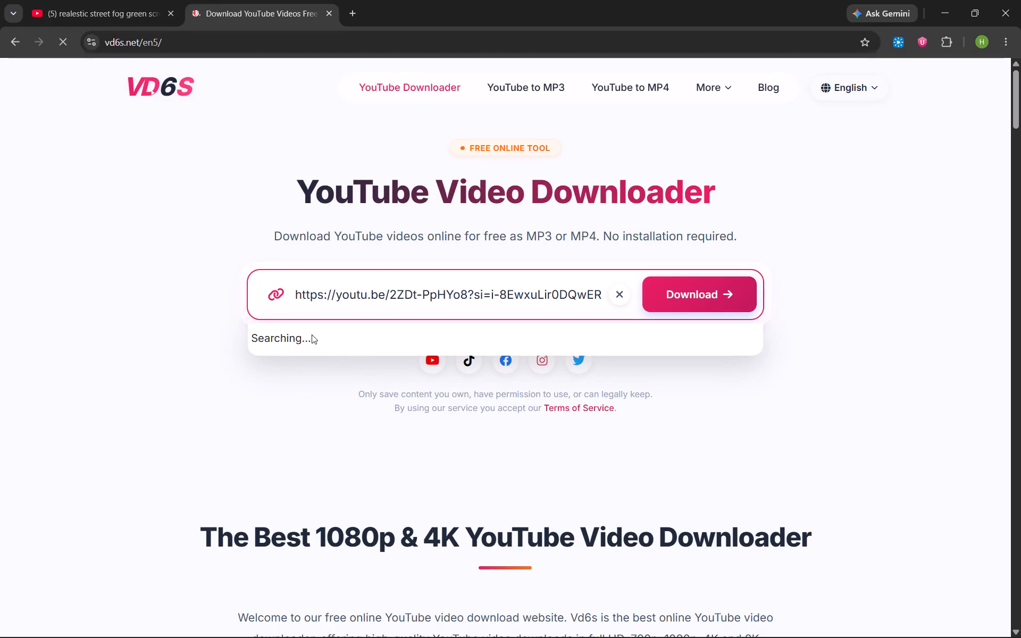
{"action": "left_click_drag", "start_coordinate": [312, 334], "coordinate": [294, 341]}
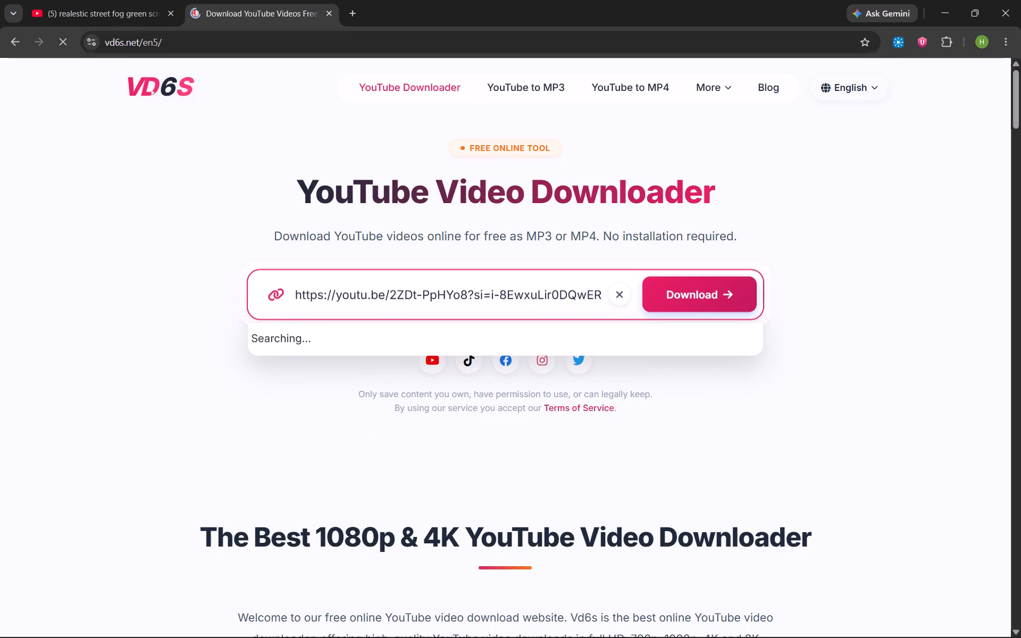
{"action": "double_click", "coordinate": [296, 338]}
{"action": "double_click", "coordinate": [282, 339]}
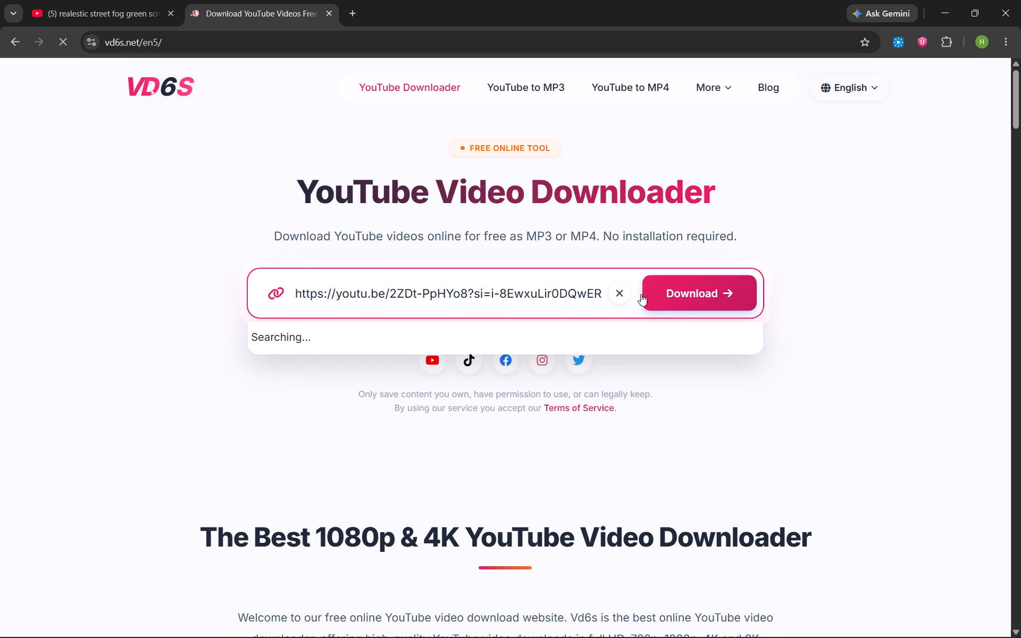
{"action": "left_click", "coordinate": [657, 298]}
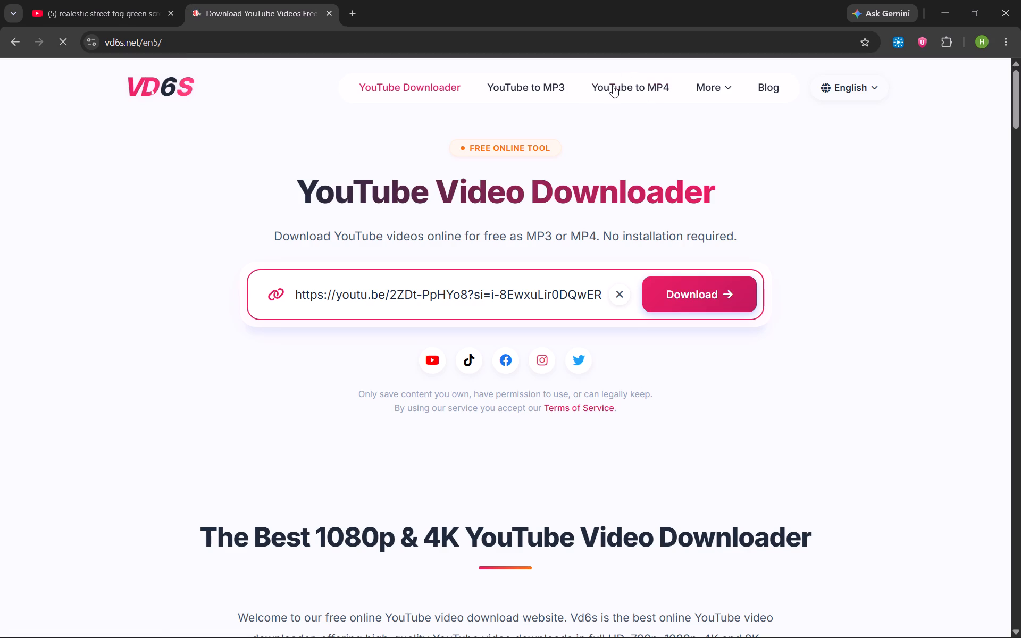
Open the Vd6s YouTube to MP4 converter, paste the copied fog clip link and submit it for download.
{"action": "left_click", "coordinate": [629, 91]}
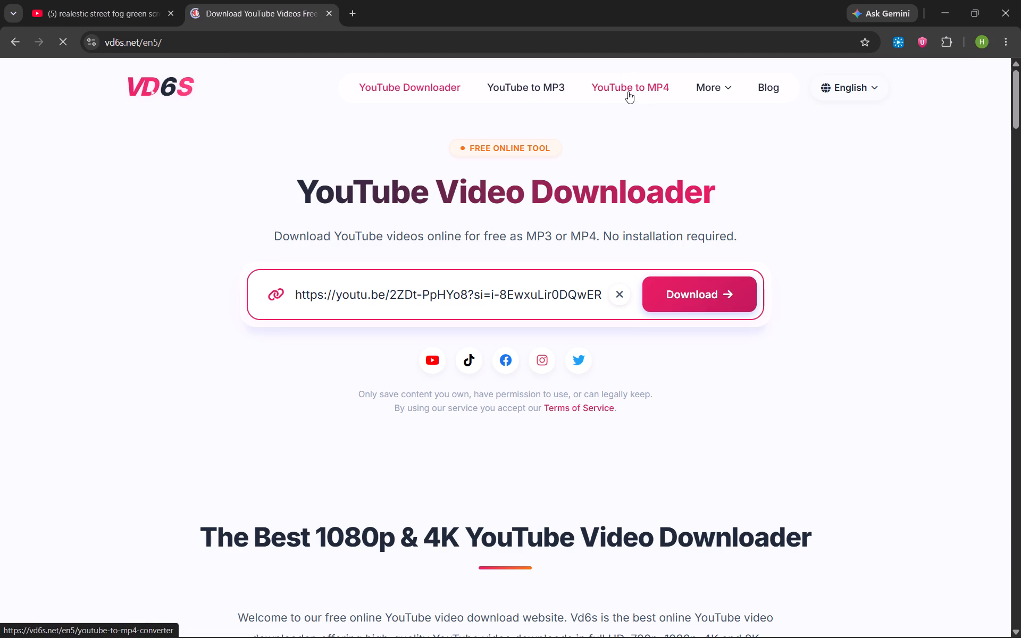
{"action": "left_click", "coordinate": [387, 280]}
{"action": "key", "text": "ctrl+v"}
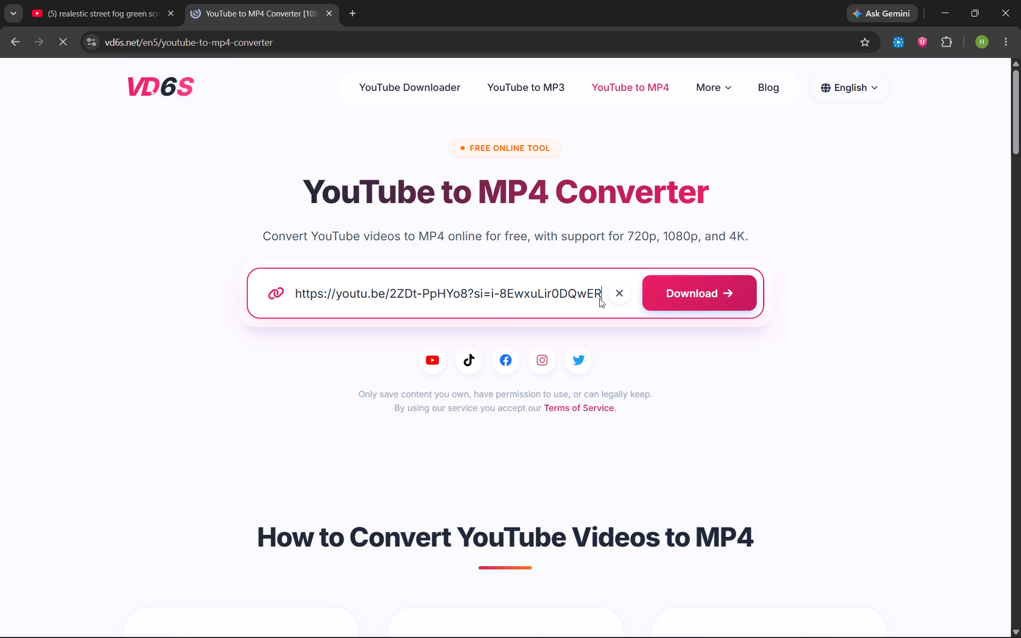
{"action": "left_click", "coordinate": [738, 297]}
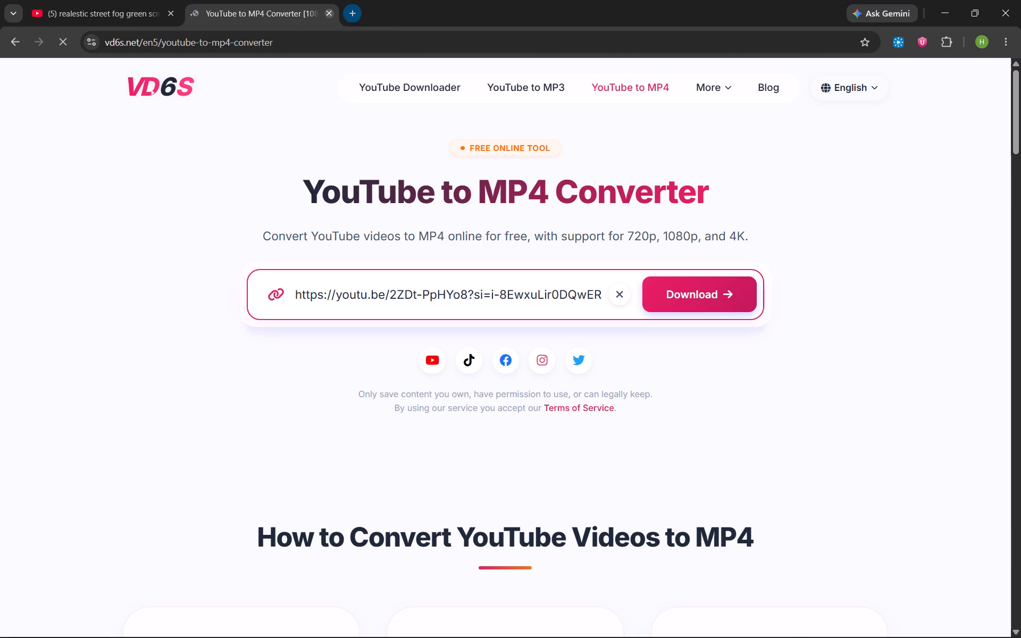
Go back to the Google results for "youtube video download 4k" and open the Y2mate YouTube downloader site.
{"action": "left_click", "coordinate": [0, 36]}
{"action": "left_click", "coordinate": [4, 40]}
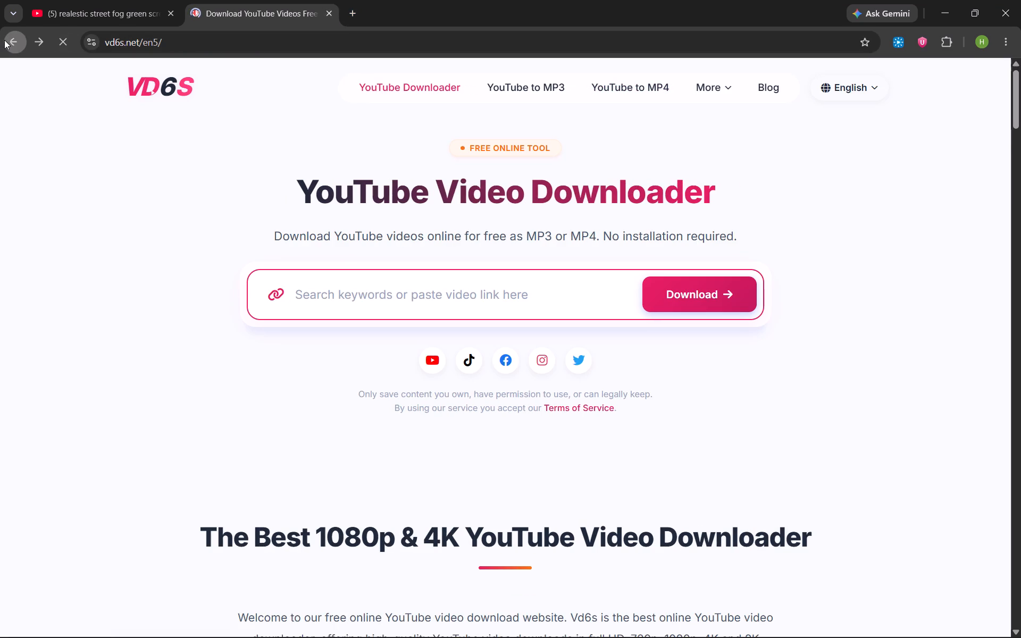
{"action": "scroll", "coordinate": [230, 321], "scroll_direction": "down", "scroll_amount": 3}
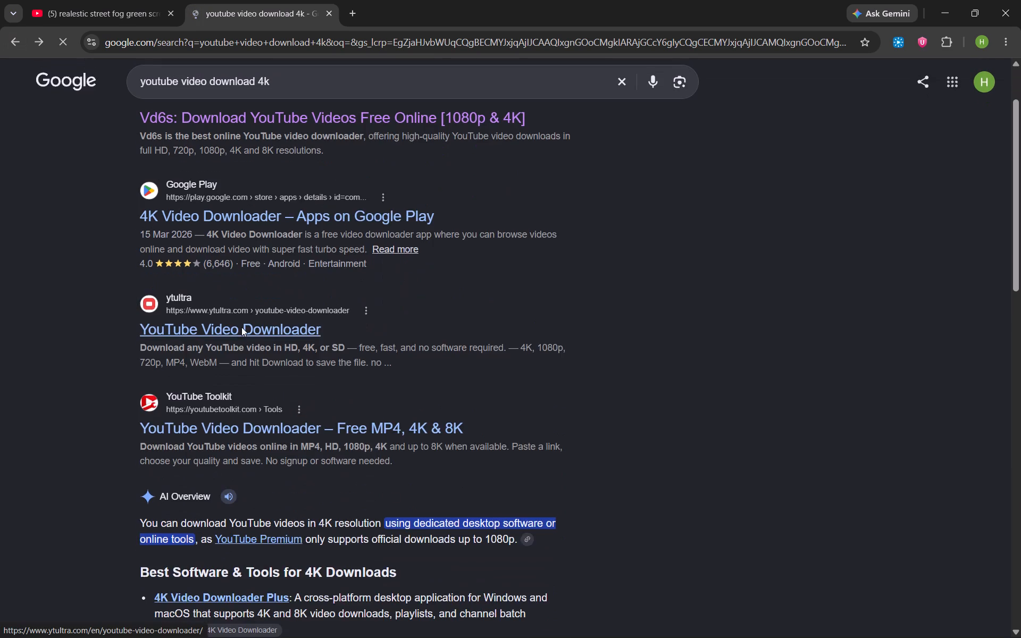
{"action": "scroll", "coordinate": [241, 327], "scroll_direction": "down", "scroll_amount": 4}
{"action": "left_click", "coordinate": [277, 392]}
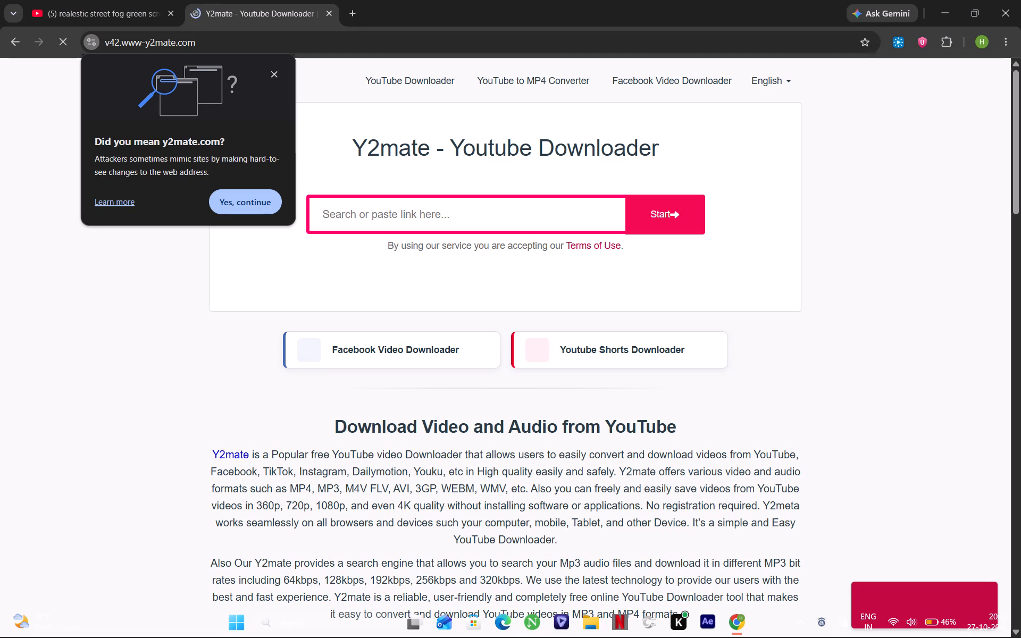
Submit the copied fog clip link to the Y2mate downloader, closing the browser's site-address pop-up.
{"action": "left_click", "coordinate": [528, 214]}
{"action": "key", "text": "ctrl+v"}
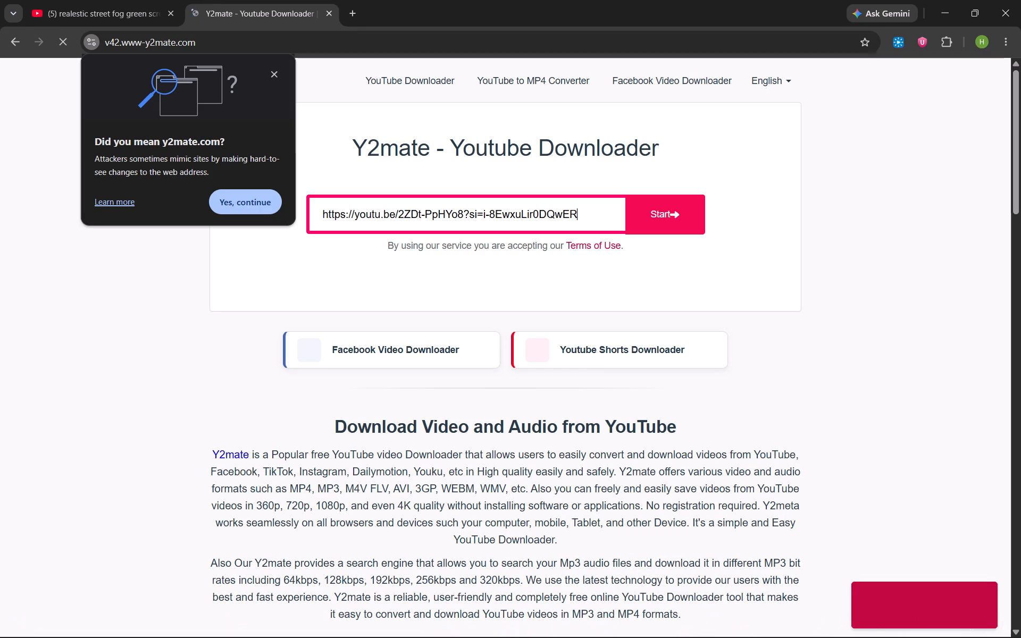
{"action": "left_click", "coordinate": [626, 216]}
{"action": "left_click", "coordinate": [648, 221]}
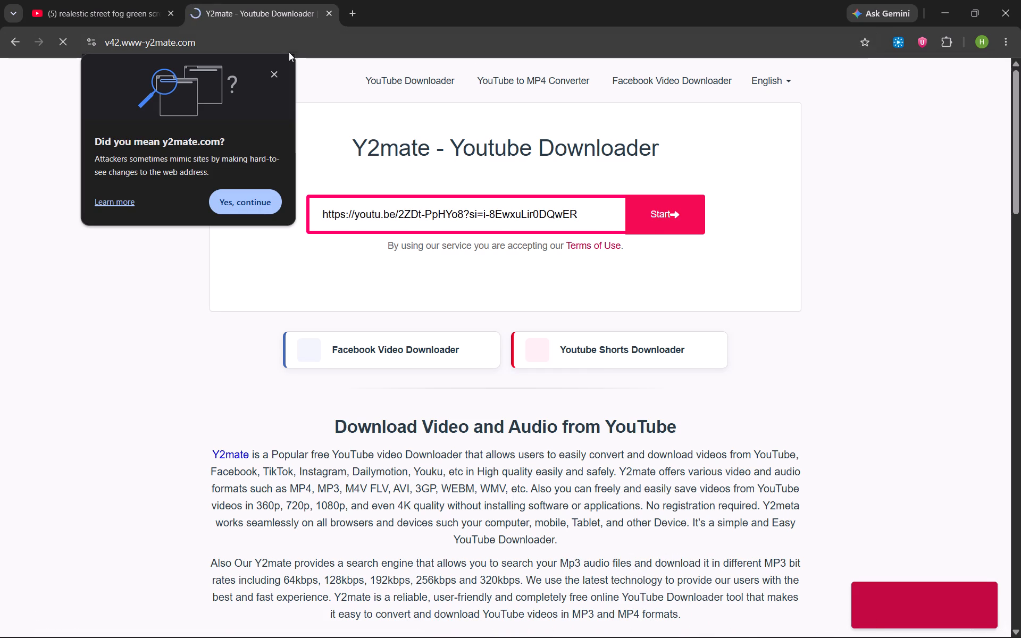
{"action": "left_click", "coordinate": [274, 77]}
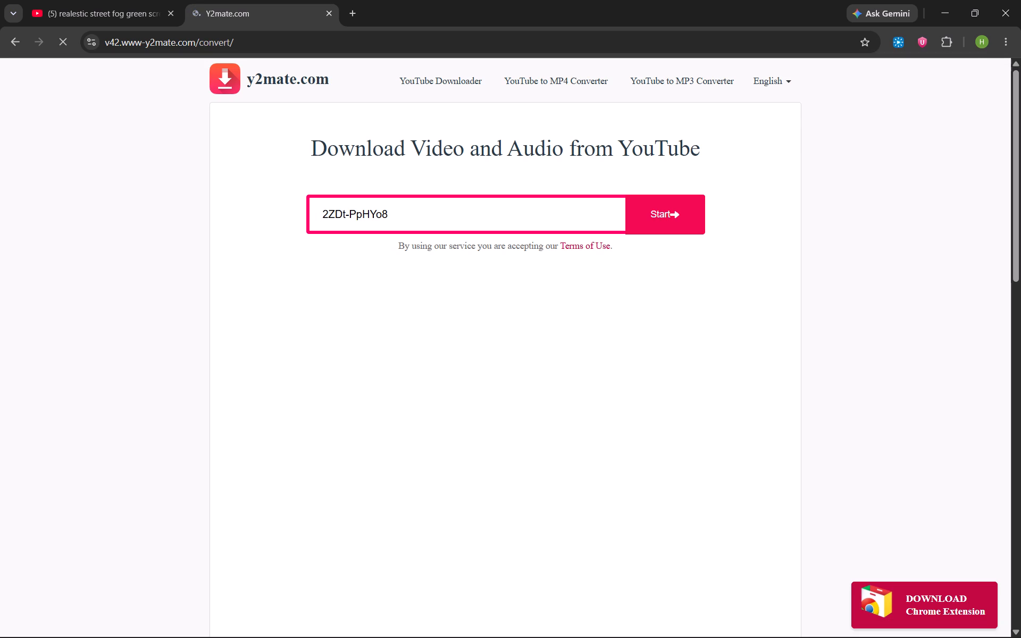
{"action": "left_click", "coordinate": [652, 222]}
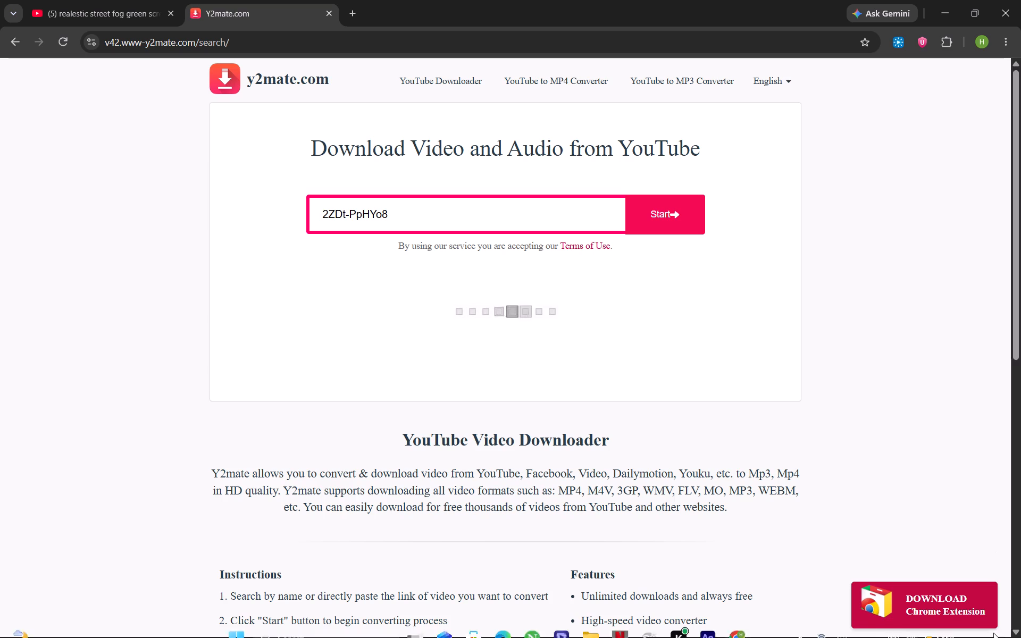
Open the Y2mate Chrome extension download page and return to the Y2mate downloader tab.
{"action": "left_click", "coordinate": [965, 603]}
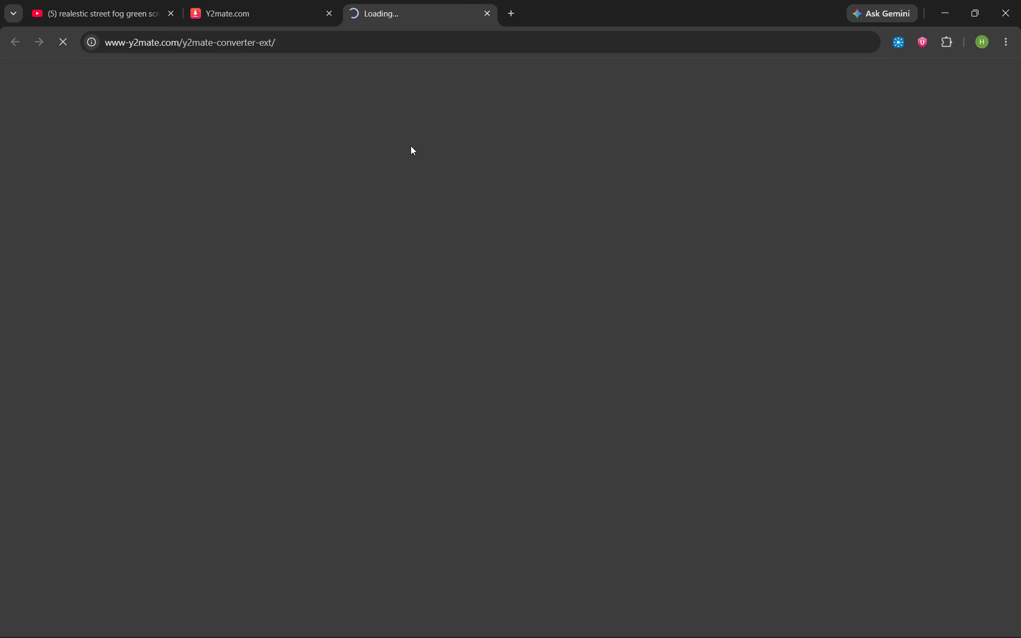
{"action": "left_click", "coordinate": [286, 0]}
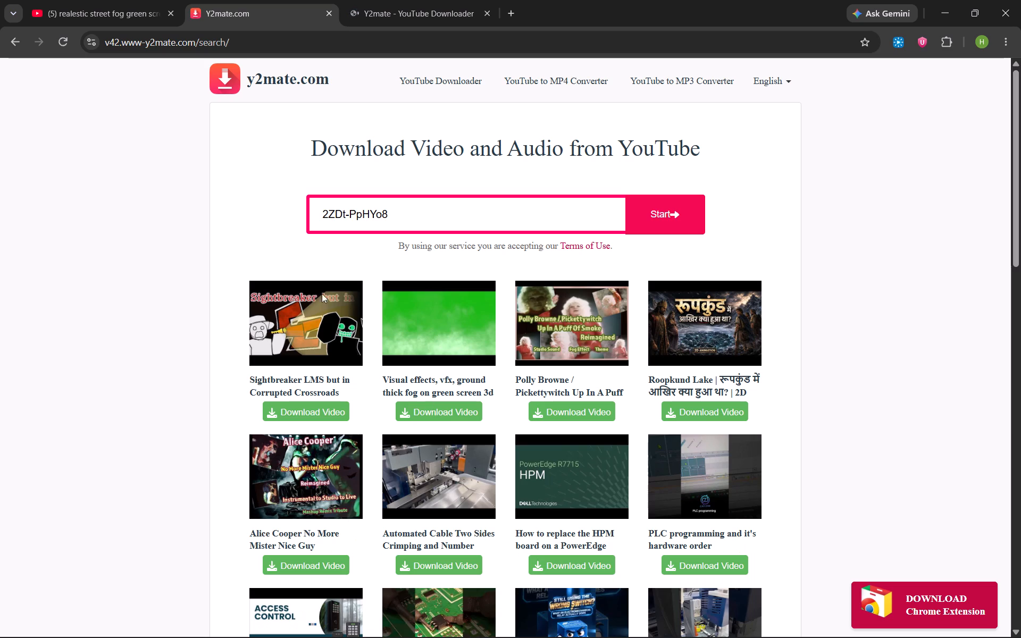
Return to the YouTube fog search results and close the clip's Share dialog.
{"action": "left_click", "coordinate": [138, 10]}
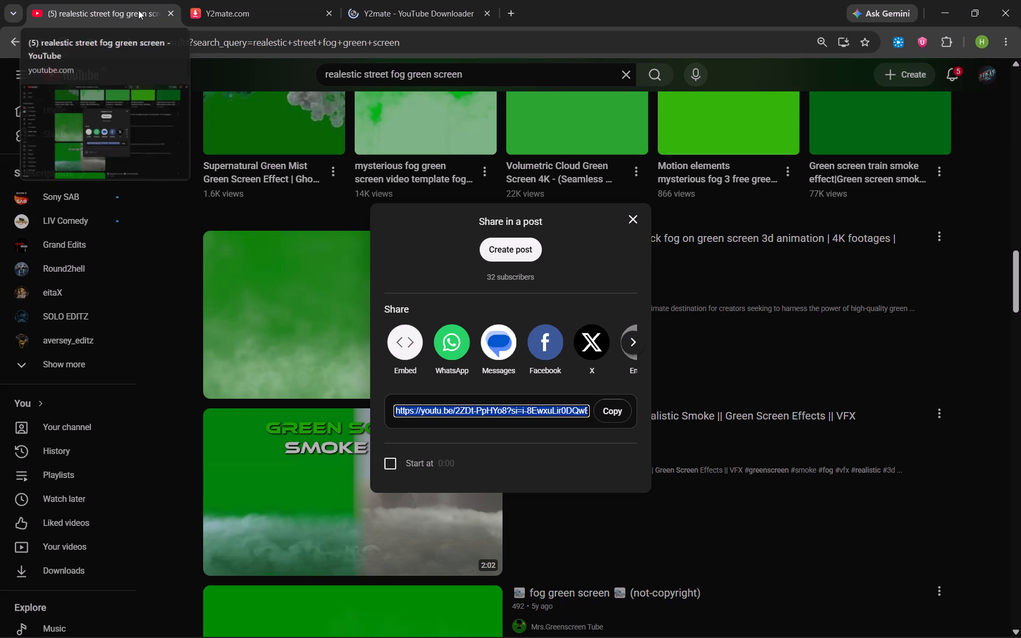
{"action": "left_click", "coordinate": [625, 222]}
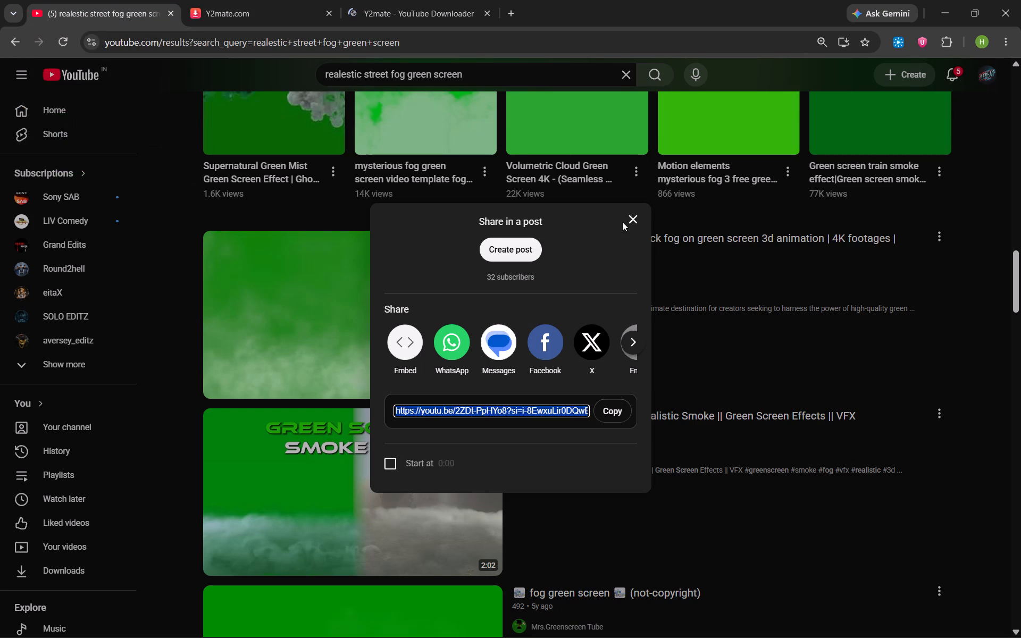
{"action": "left_click", "coordinate": [631, 219]}
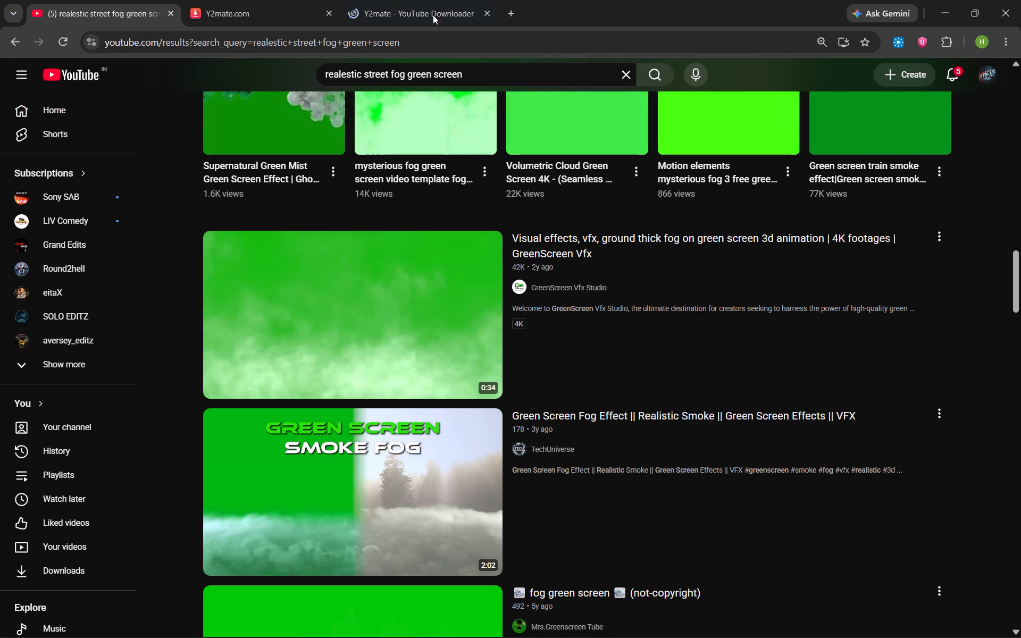
Return to the Y2mate results and choose the "Visual effects, vfx, ground thick fog on green screen 3d" video for download.
{"action": "left_click", "coordinate": [433, 0]}
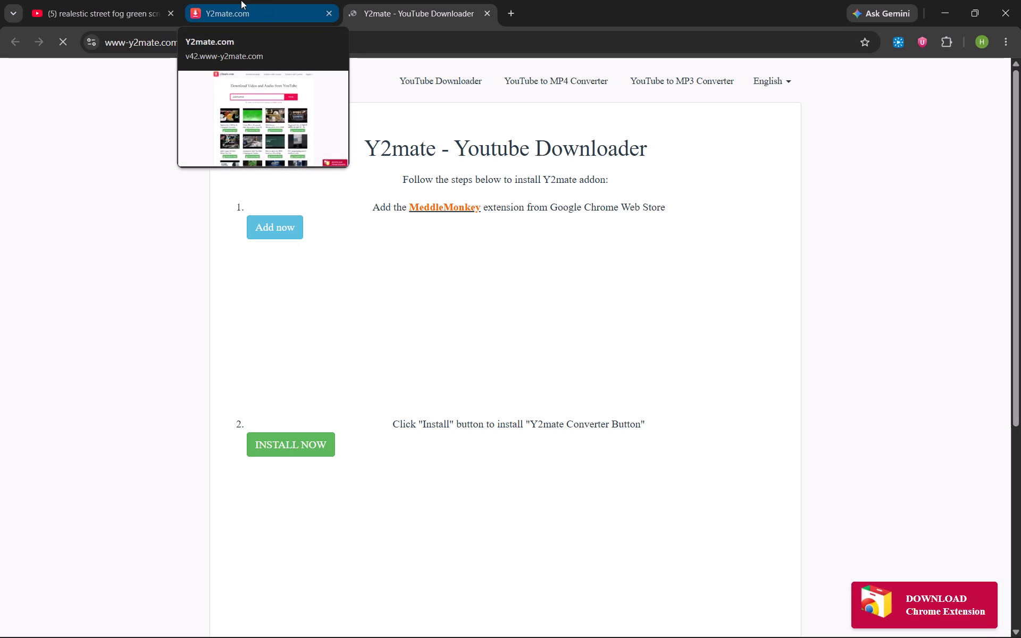
{"action": "left_click", "coordinate": [241, 0]}
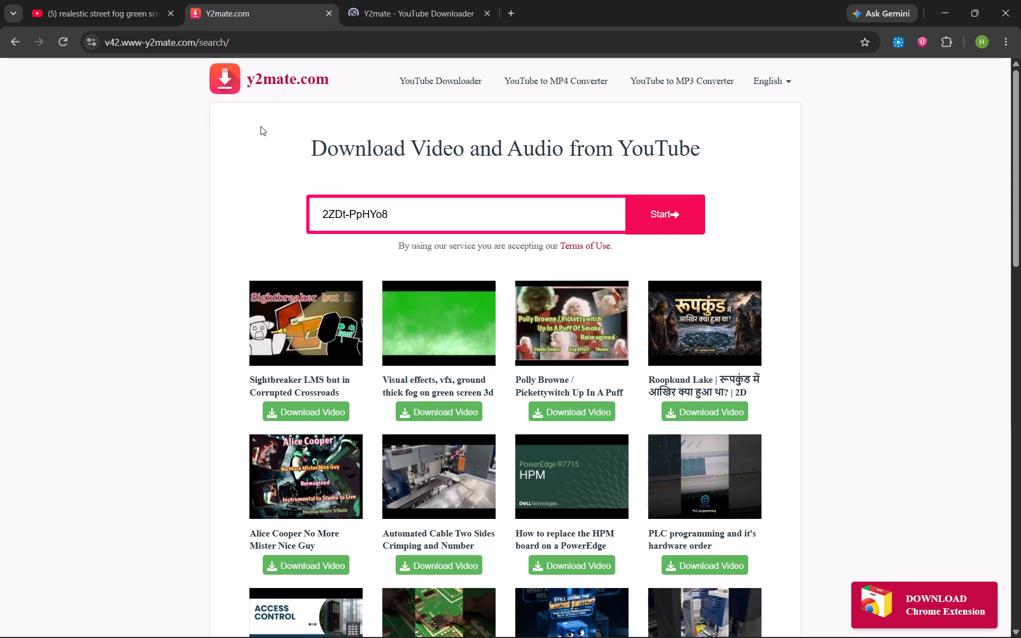
{"action": "left_click", "coordinate": [438, 416]}
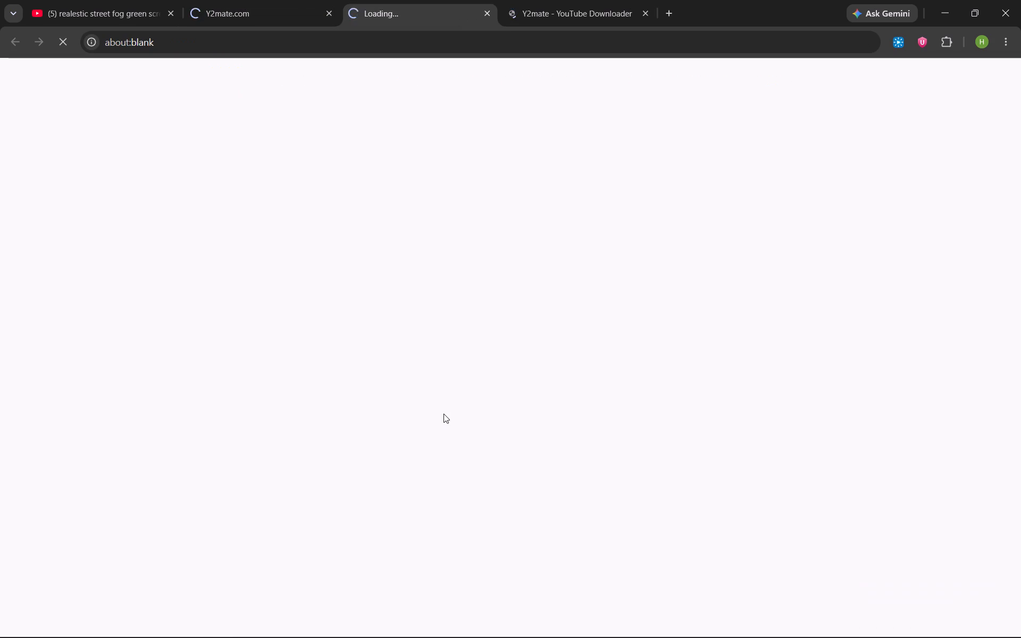
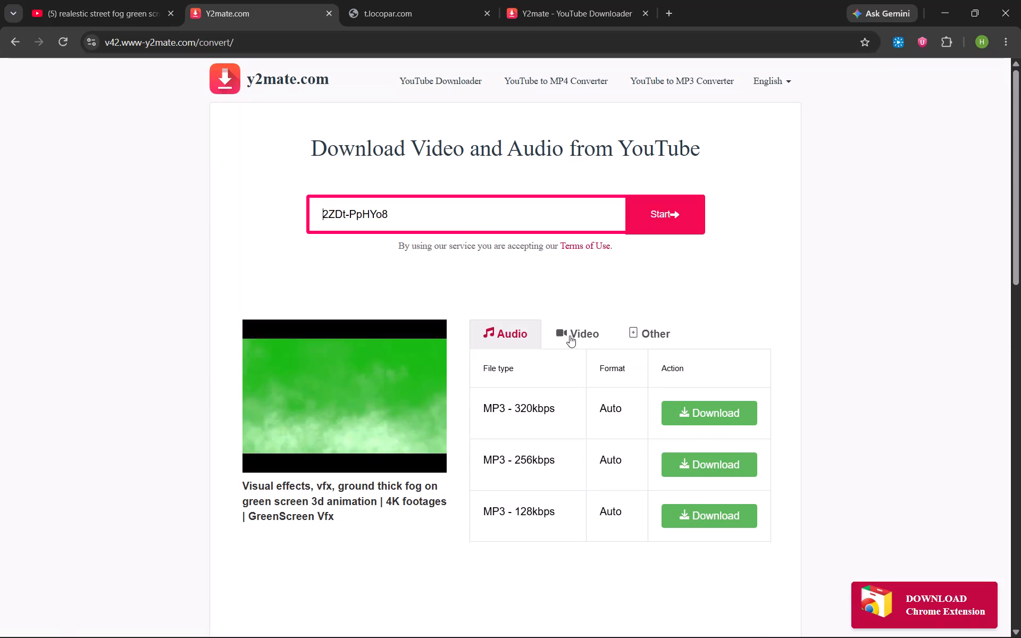
Download the ground thick fog green screen clip as a 1080p MP4, returning to the Y2mate results from each ad tab.
{"action": "left_click", "coordinate": [676, 412]}
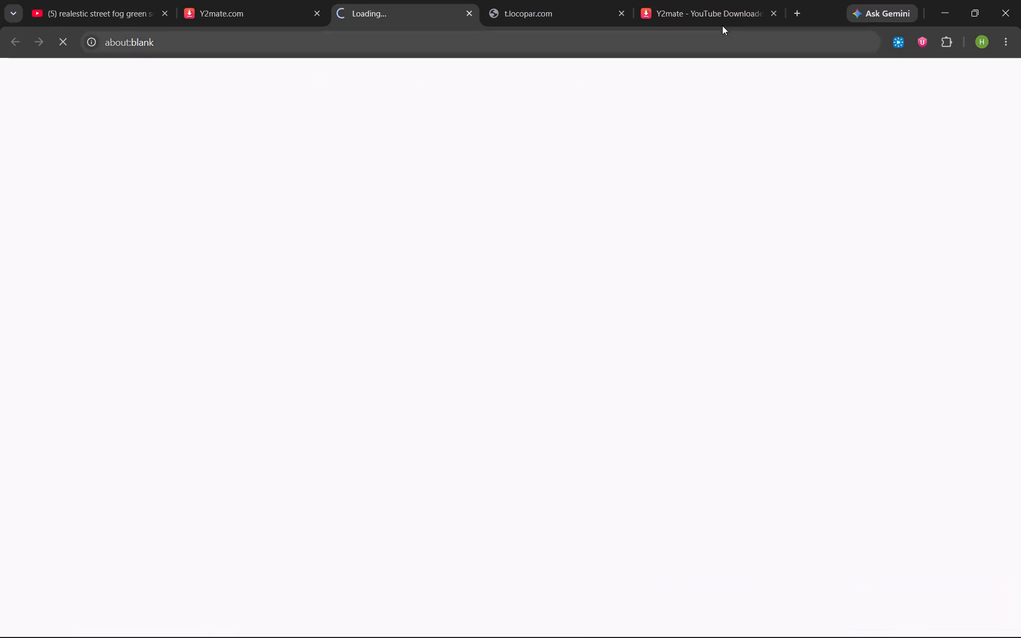
{"action": "left_click", "coordinate": [720, 0]}
{"action": "left_click", "coordinate": [387, 0]}
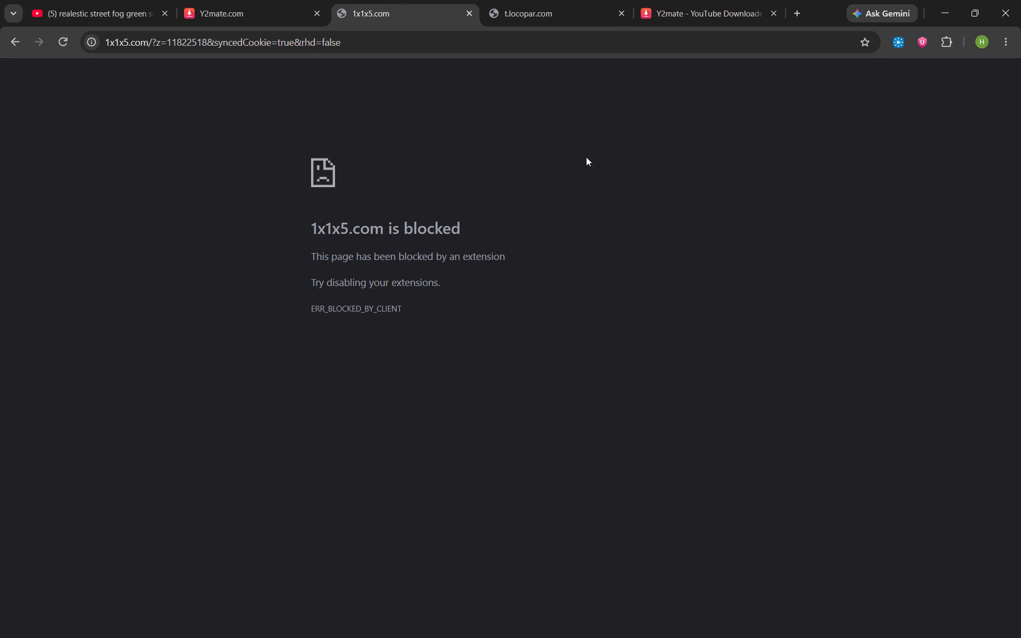
{"action": "left_click", "coordinate": [196, 0]}
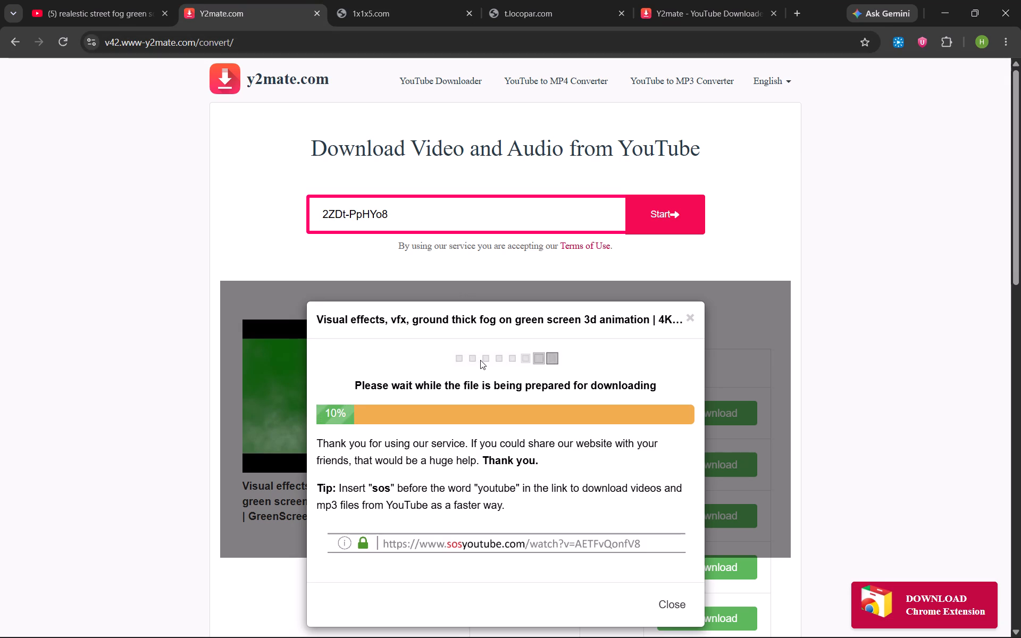
{"action": "left_click_drag", "start_coordinate": [428, 347], "coordinate": [533, 417]}
{"action": "left_click", "coordinate": [516, 381]}
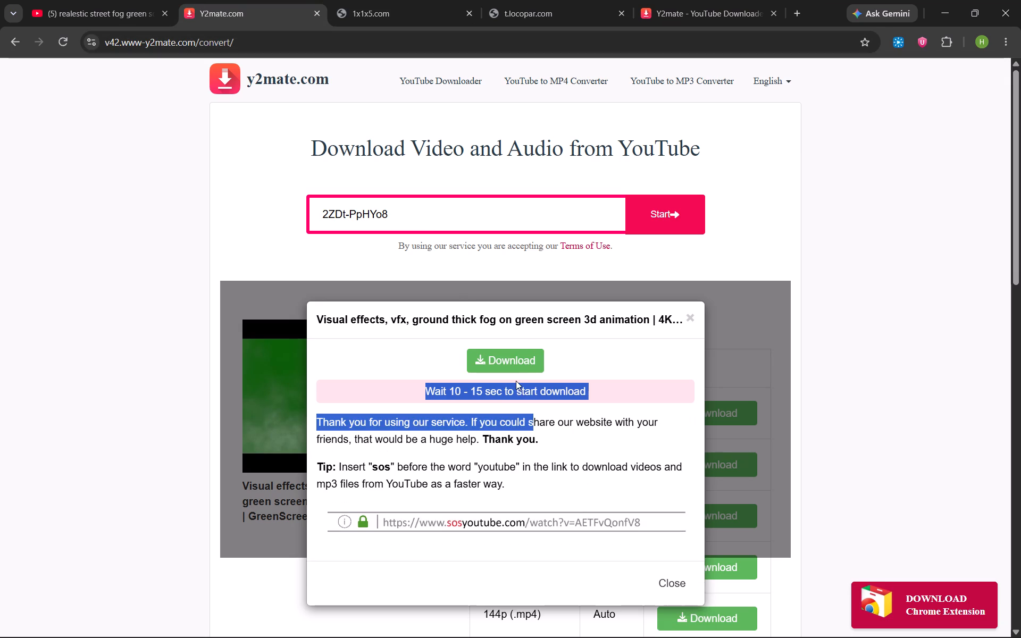
{"action": "left_click", "coordinate": [513, 374]}
{"action": "left_click", "coordinate": [513, 368]}
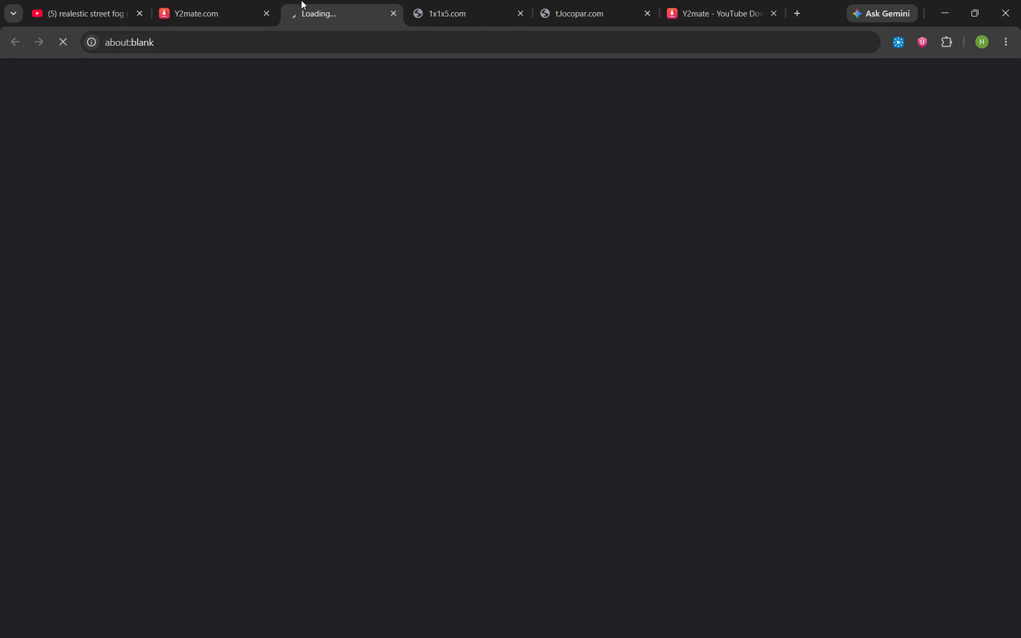
{"action": "left_click", "coordinate": [204, 0]}
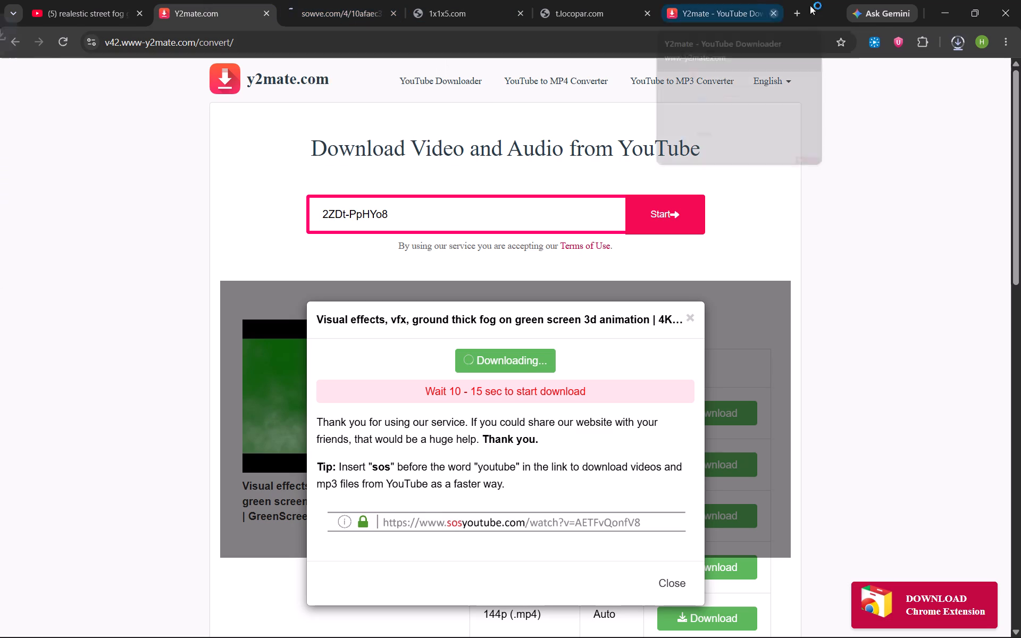
Check the fog clip among the recent downloads and open the full download history.
{"action": "left_click", "coordinate": [964, 44]}
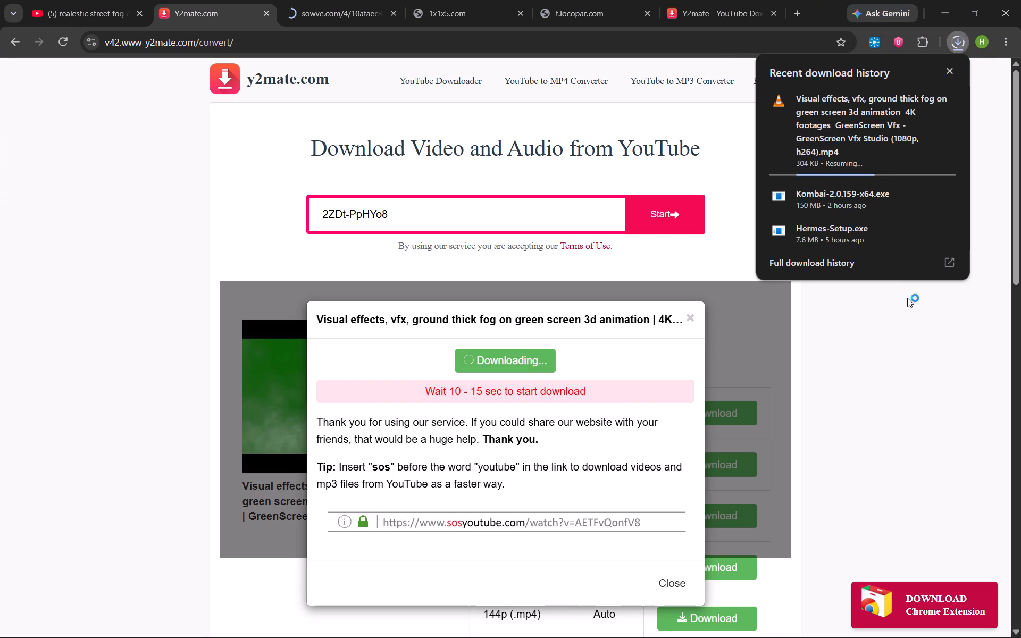
{"action": "left_click", "coordinate": [877, 267]}
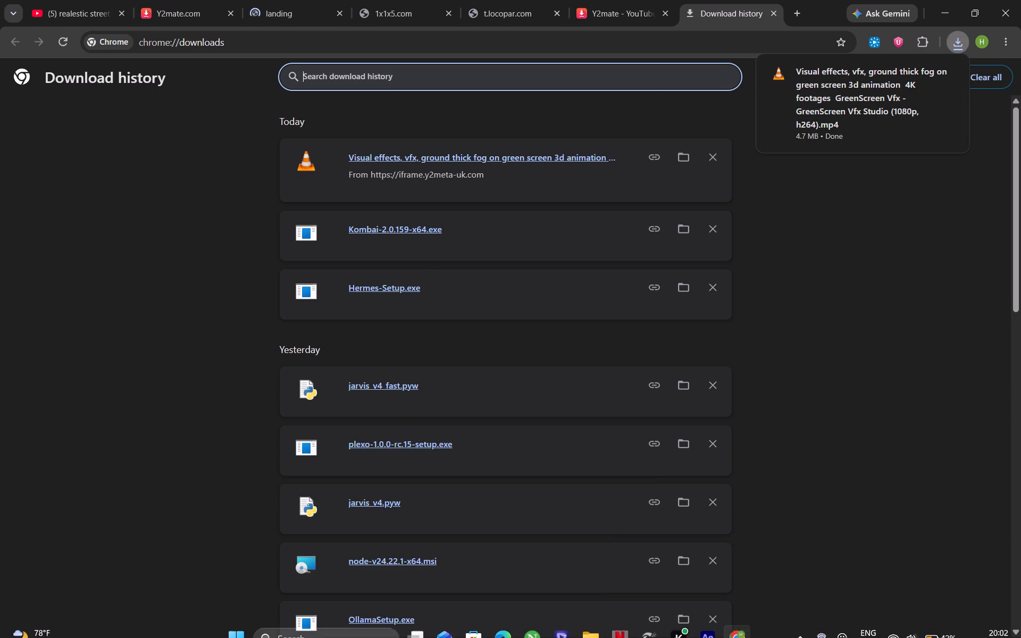
Switch to After Effects and preview Comp 1 from its first frame, replaying it from the start.
{"action": "left_click", "coordinate": [697, 547]}
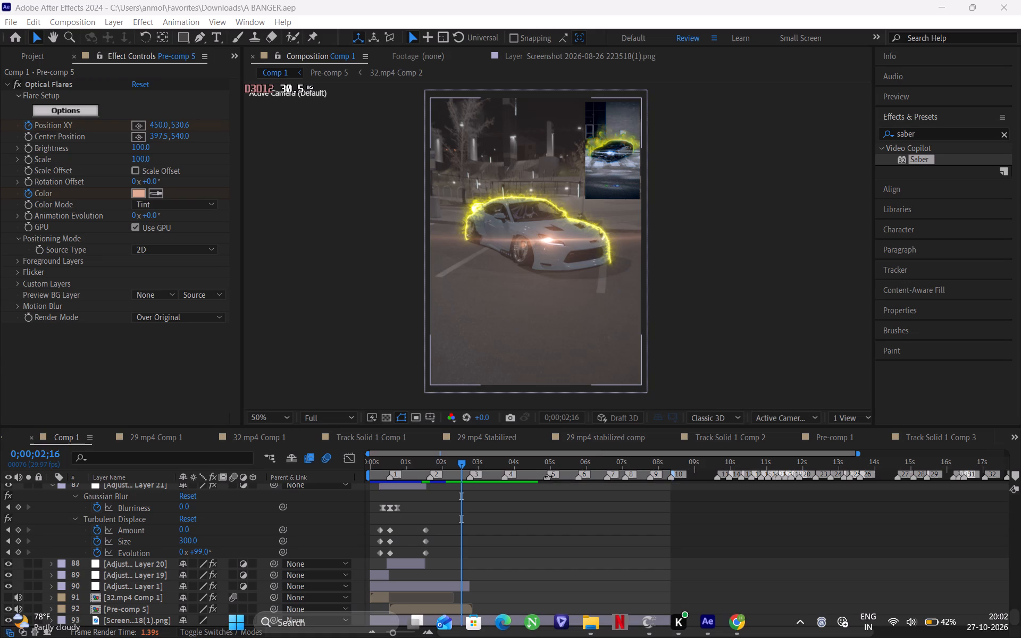
{"action": "left_click_drag", "start_coordinate": [436, 466], "coordinate": [409, 460]}
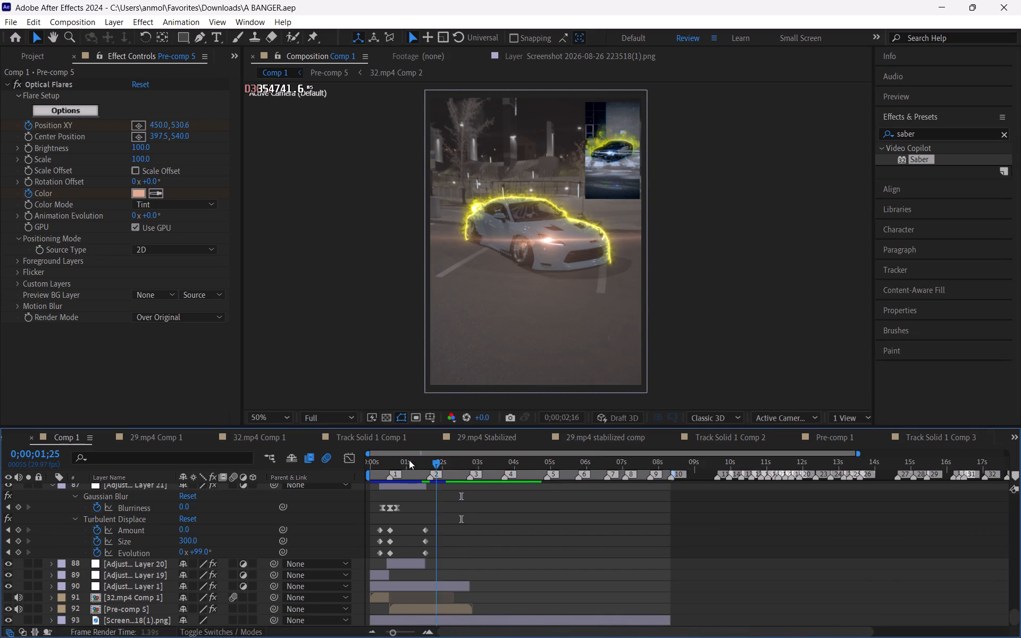
{"action": "left_click_drag", "start_coordinate": [409, 460], "coordinate": [341, 449]}
{"action": "key", "text": "space"}
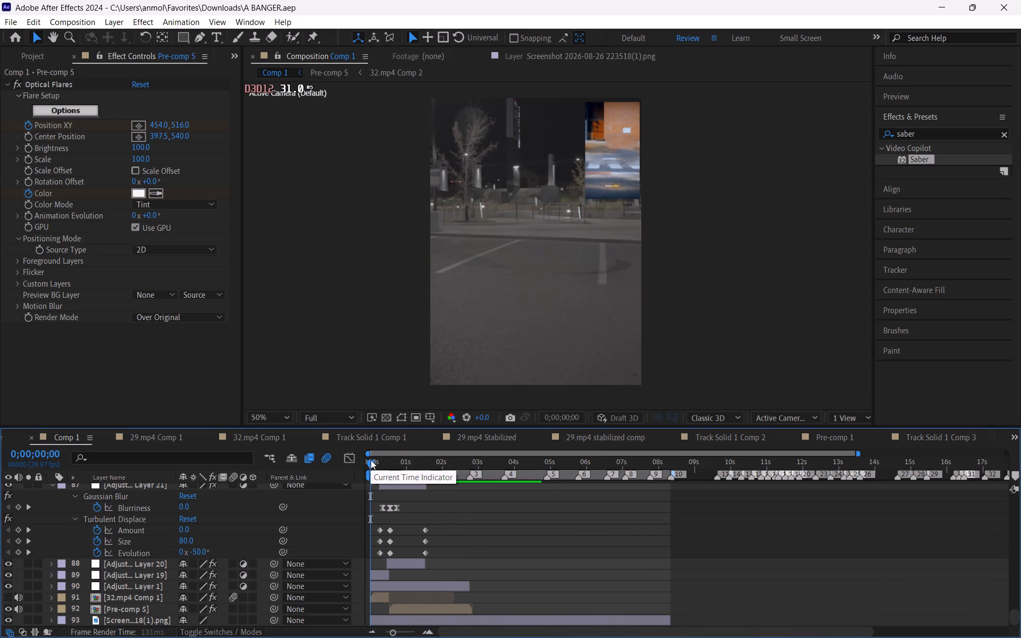
{"action": "left_click", "coordinate": [372, 461]}
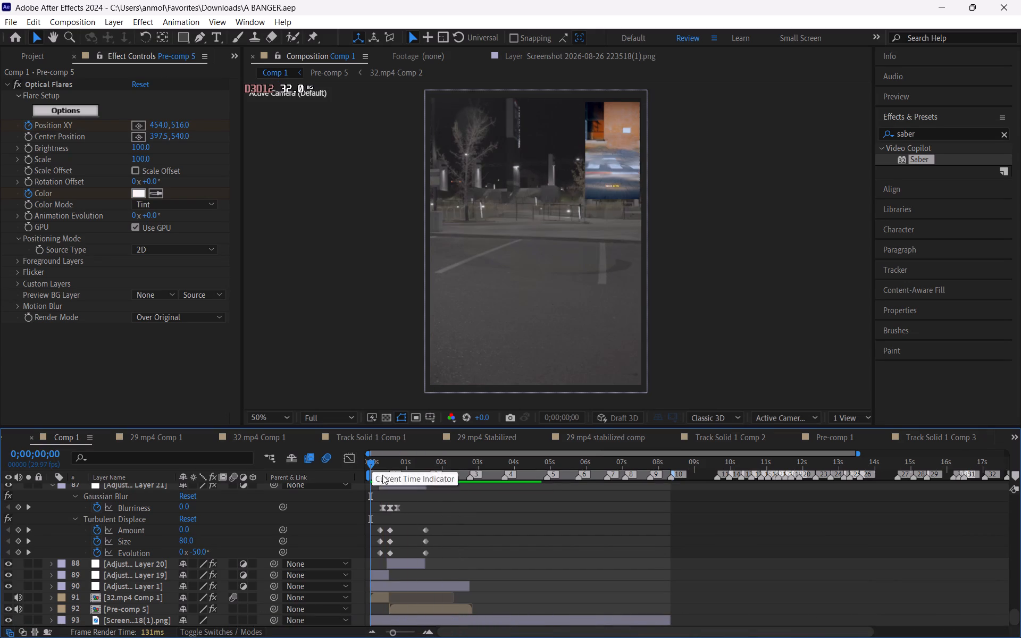
{"action": "key", "text": "space"}
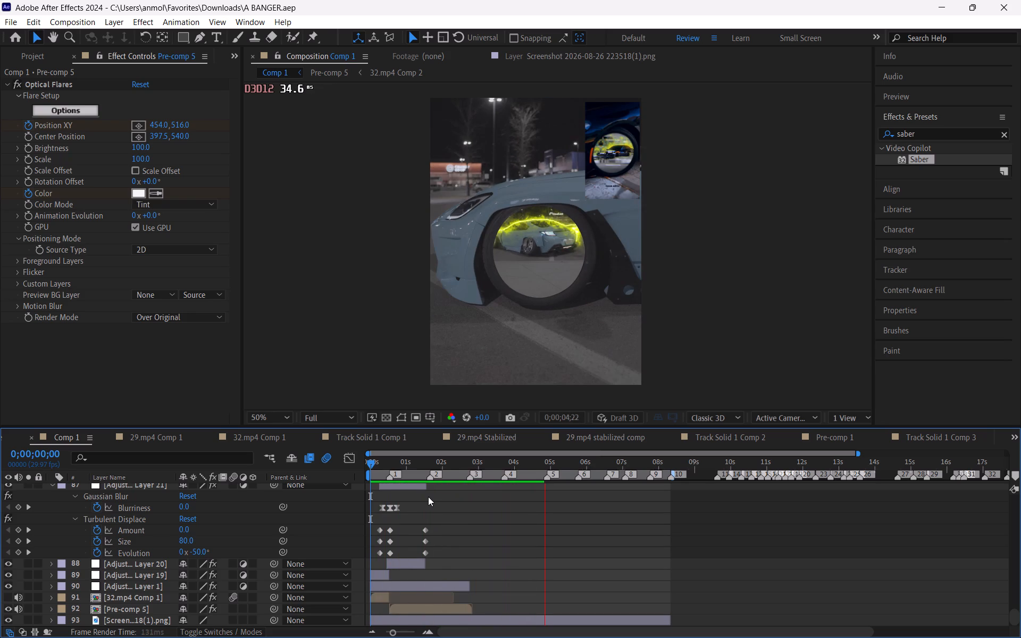
{"action": "left_click_drag", "start_coordinate": [430, 462], "coordinate": [365, 460]}
{"action": "key", "text": "space"}
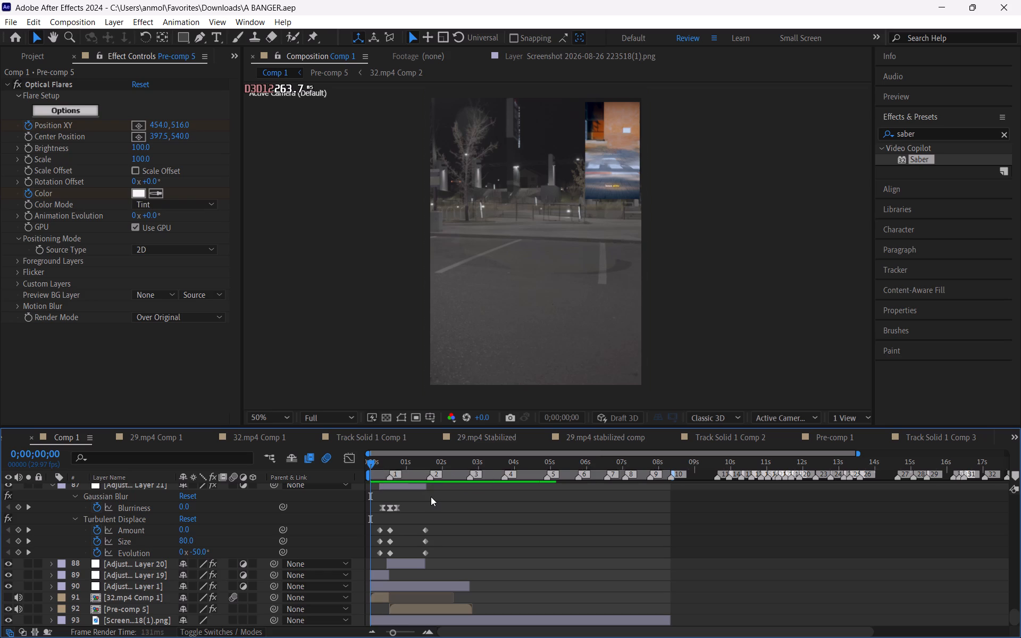
{"action": "left_click_drag", "start_coordinate": [371, 463], "coordinate": [366, 464]}
{"action": "key", "text": "space"}
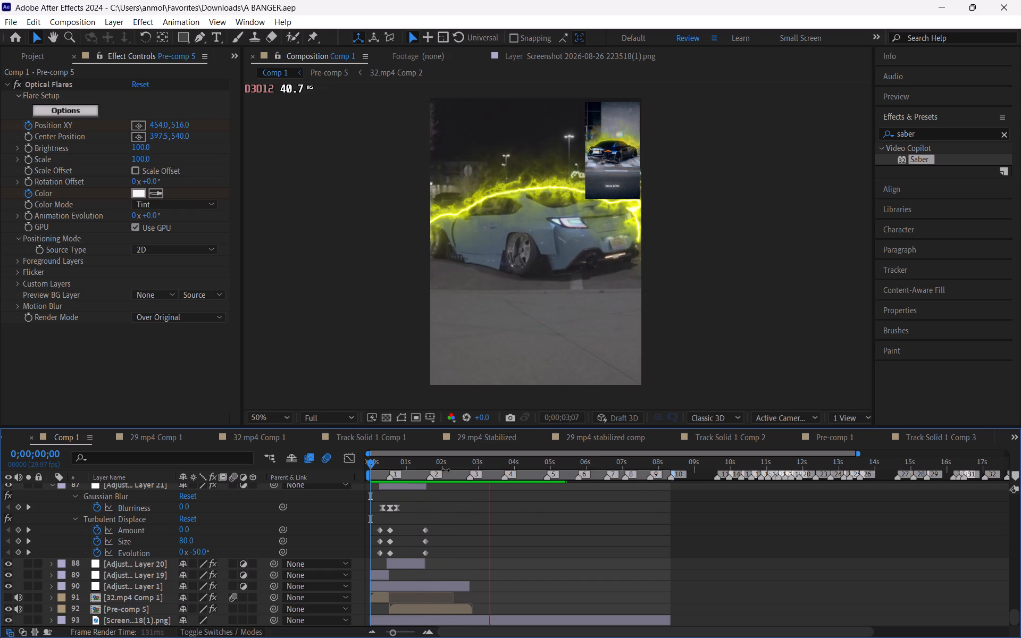
Scrub through Comp 1 from the glowing car shots to the wheel close-up, stopping around 0;00;05;06.
{"action": "left_click_drag", "start_coordinate": [442, 457], "coordinate": [462, 471]}
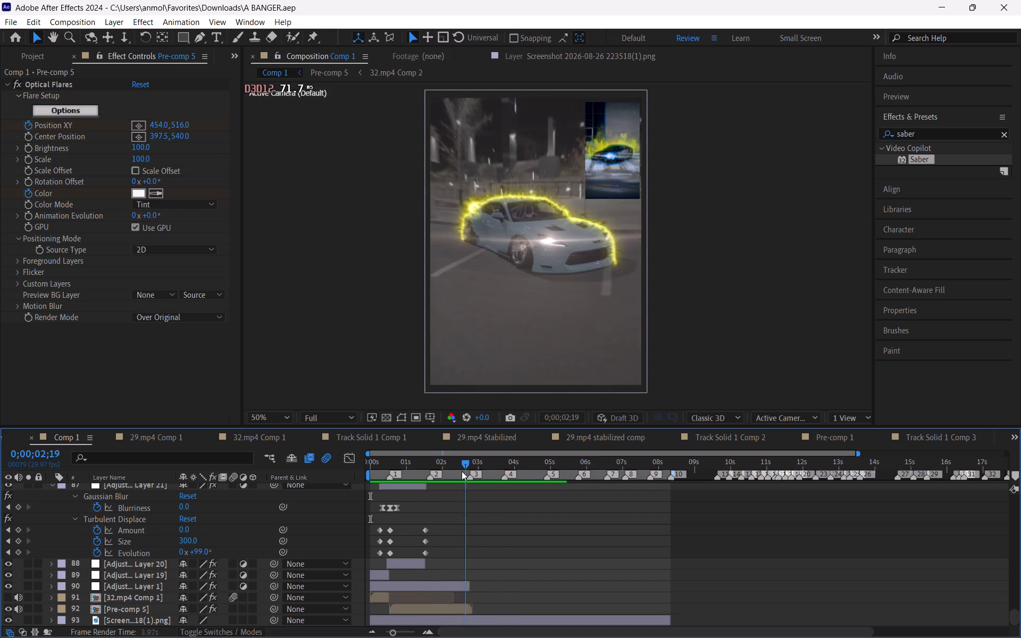
{"action": "left_click_drag", "start_coordinate": [462, 471], "coordinate": [425, 456]}
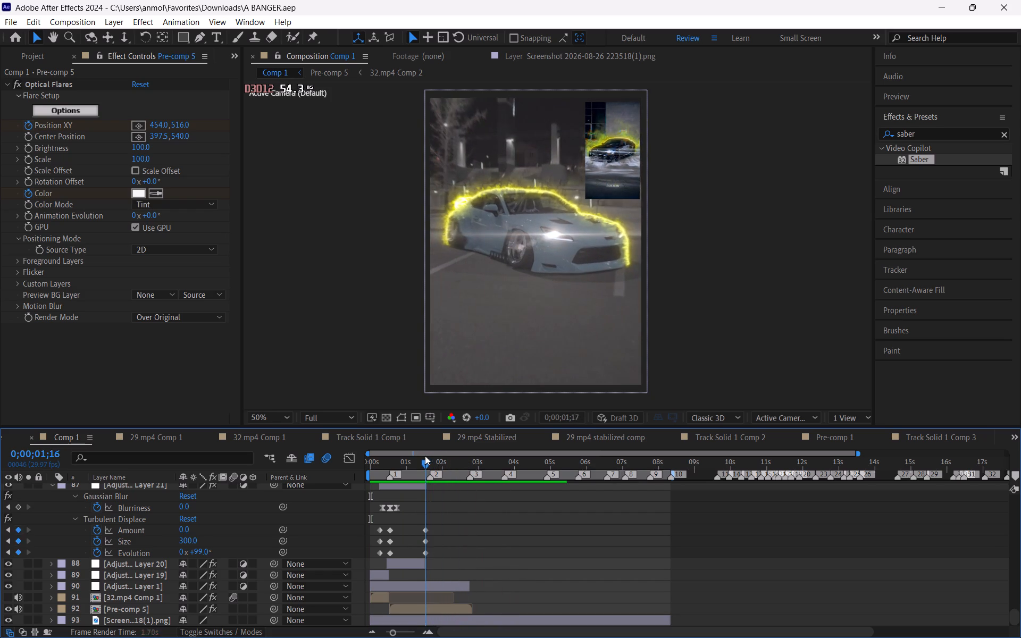
{"action": "left_click_drag", "start_coordinate": [425, 456], "coordinate": [487, 480]}
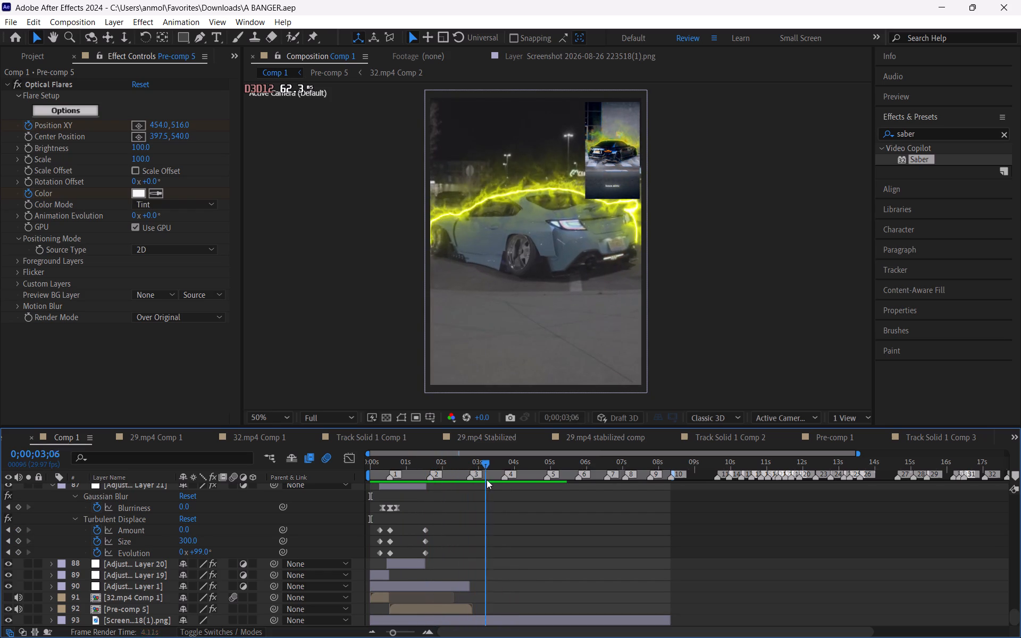
{"action": "left_click_drag", "start_coordinate": [487, 480], "coordinate": [541, 532]}
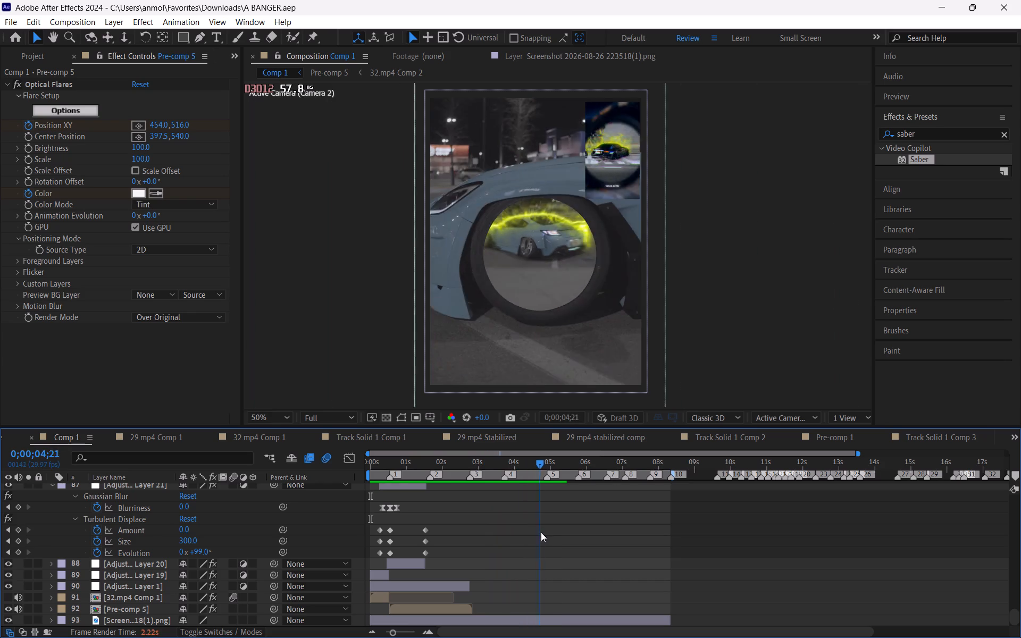
{"action": "left_click_drag", "start_coordinate": [541, 532], "coordinate": [541, 545]}
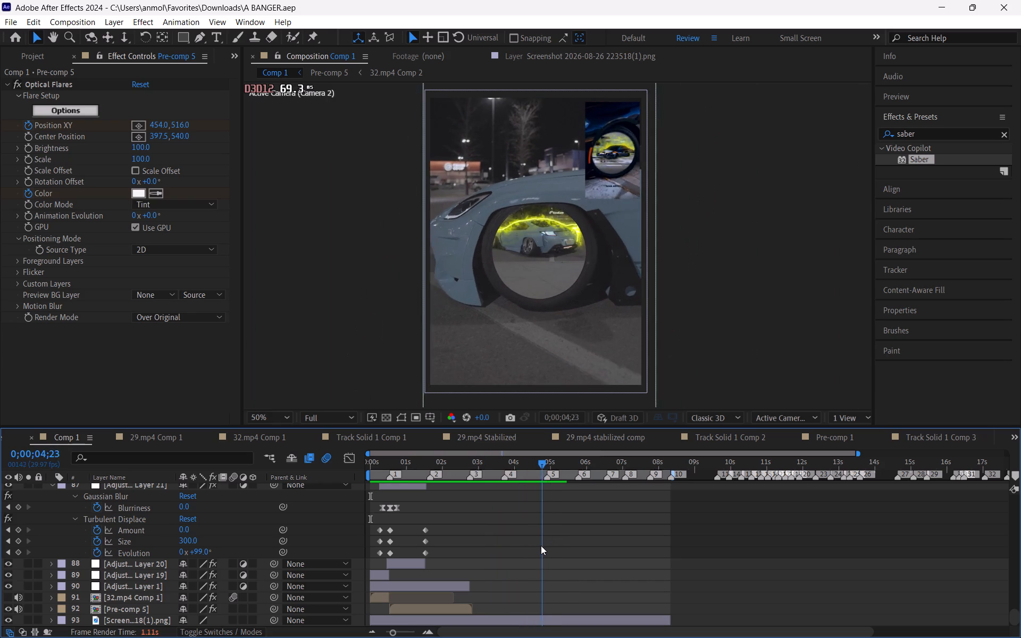
{"action": "left_click_drag", "start_coordinate": [541, 545], "coordinate": [557, 549]}
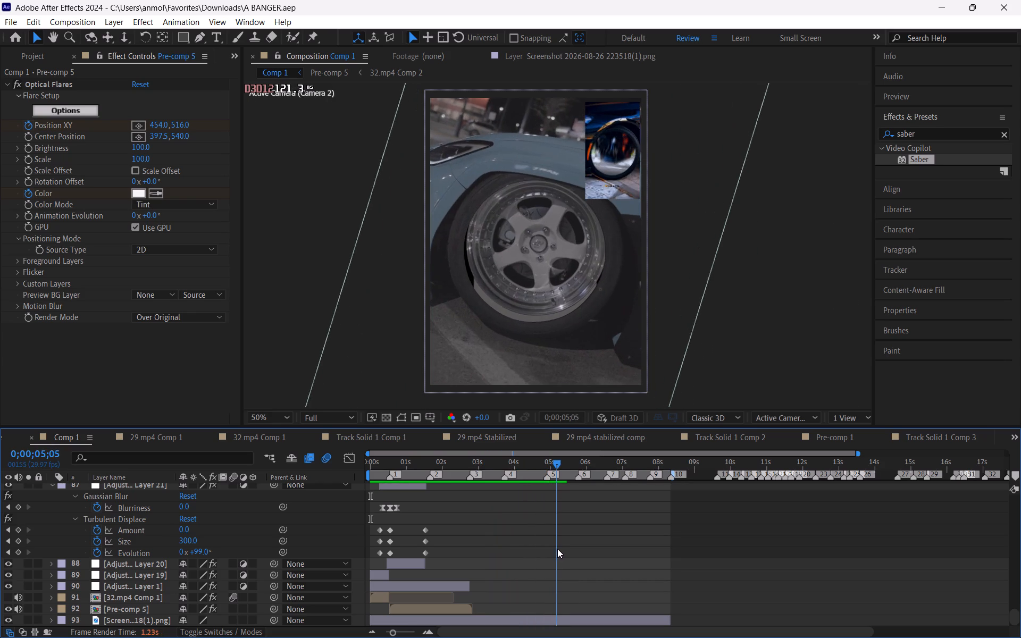
{"action": "left_click_drag", "start_coordinate": [557, 549], "coordinate": [575, 563]}
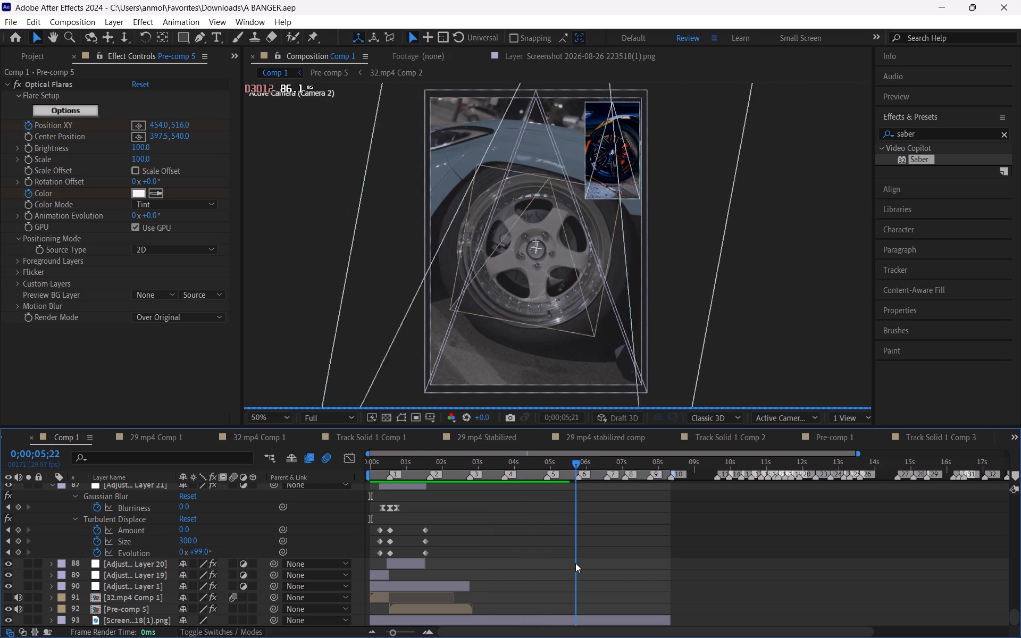
{"action": "left_click_drag", "start_coordinate": [575, 563], "coordinate": [557, 570]}
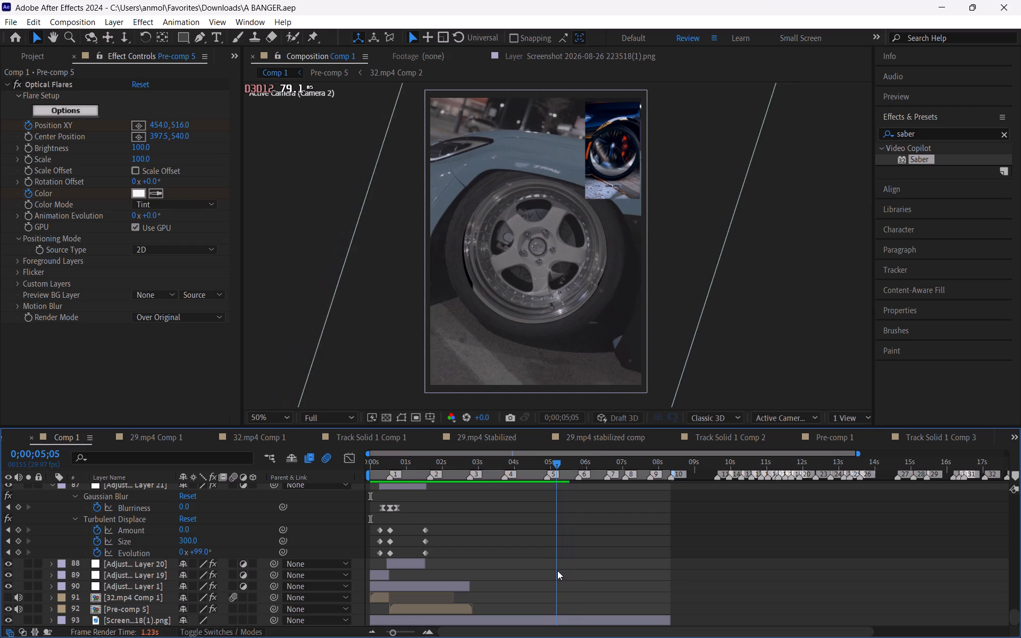
{"action": "left_click_drag", "start_coordinate": [557, 570], "coordinate": [558, 570]}
Search the effects and presets for "swee", replacing the saber search.
{"action": "left_click", "coordinate": [963, 119]}
{"action": "left_click", "coordinate": [966, 134]}
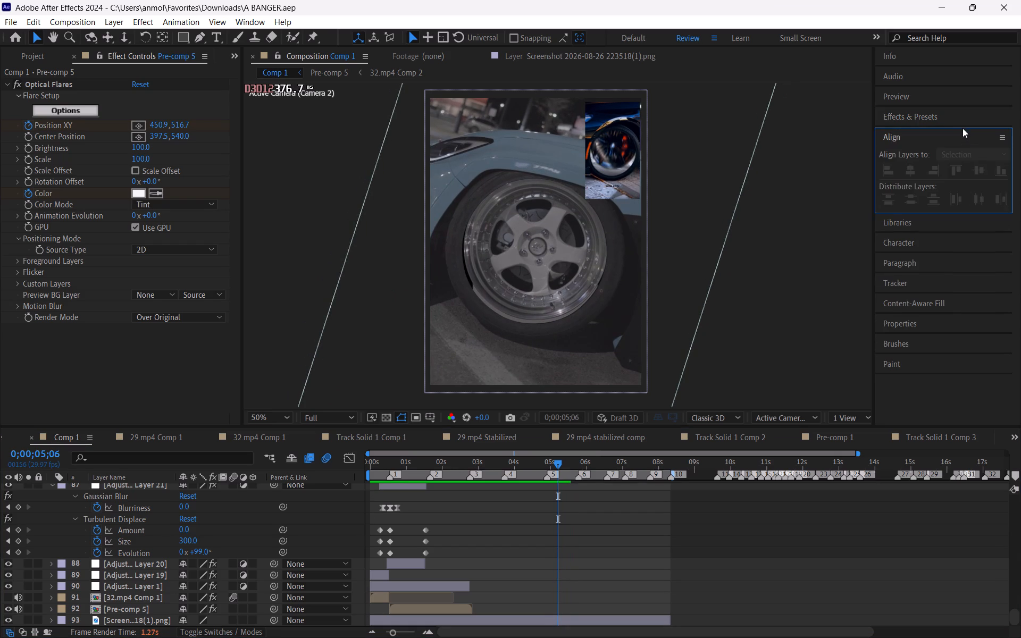
{"action": "left_click", "coordinate": [958, 122]}
{"action": "double_click", "coordinate": [938, 132]}
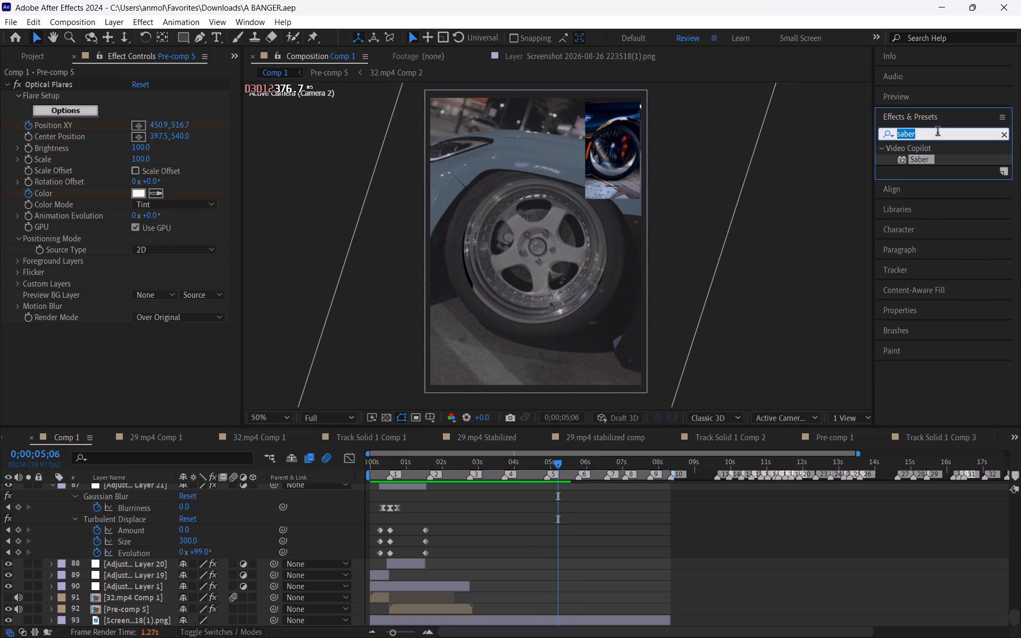
{"action": "type", "text": "swee"}
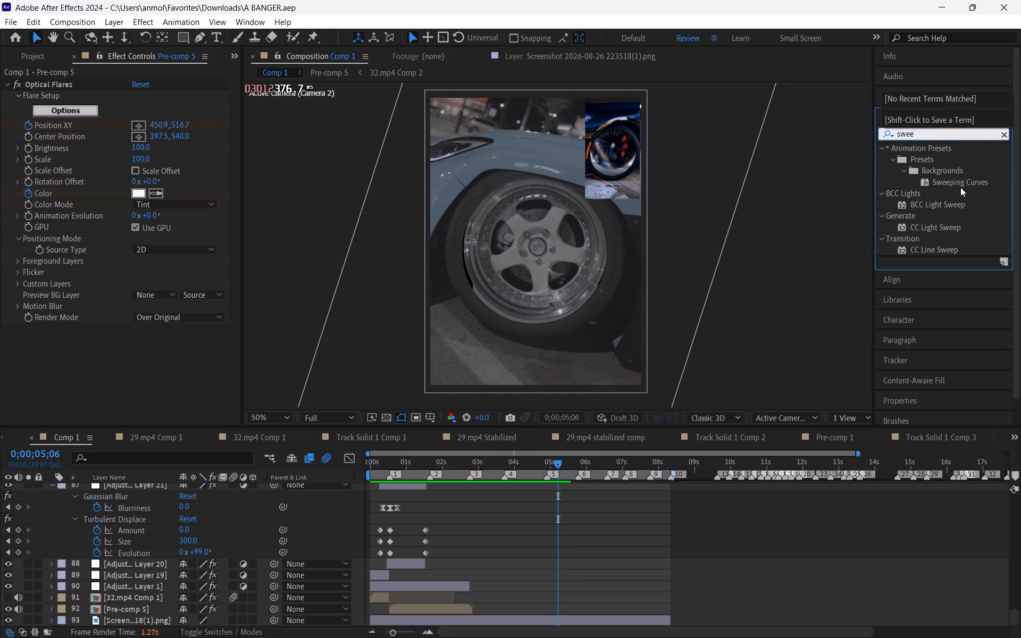
{"action": "scroll", "coordinate": [528, 511], "scroll_direction": "down", "scroll_amount": 6}
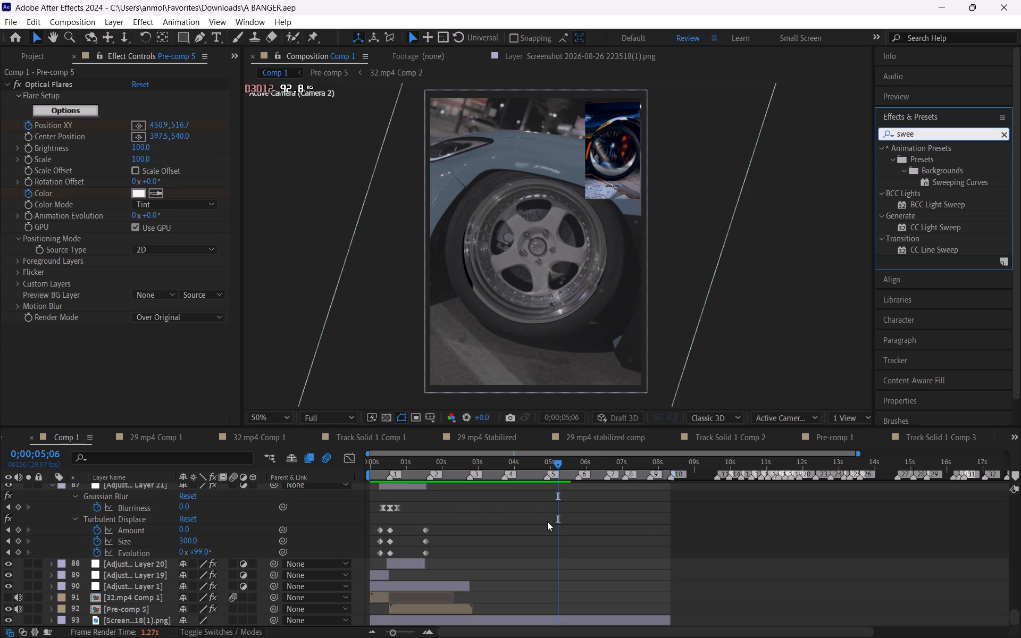
Examine the wheel transition around the 35.mp4 Comp 2 layer frame by frame, leaving the playhead at 0;00;05;04.
{"action": "scroll", "coordinate": [547, 522], "scroll_direction": "up", "scroll_amount": 5}
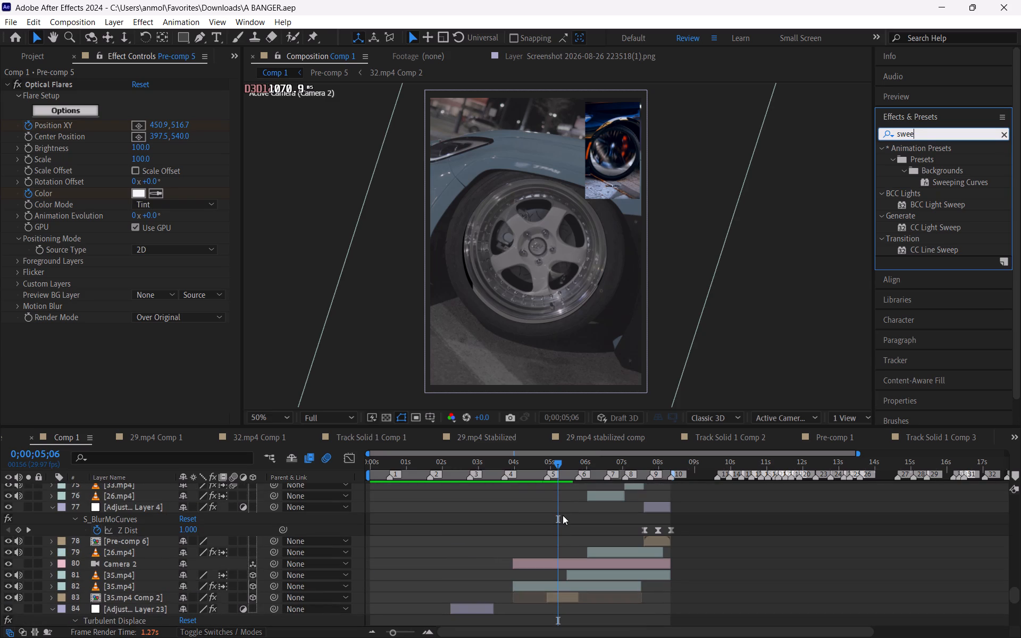
{"action": "type", "text": "==="}
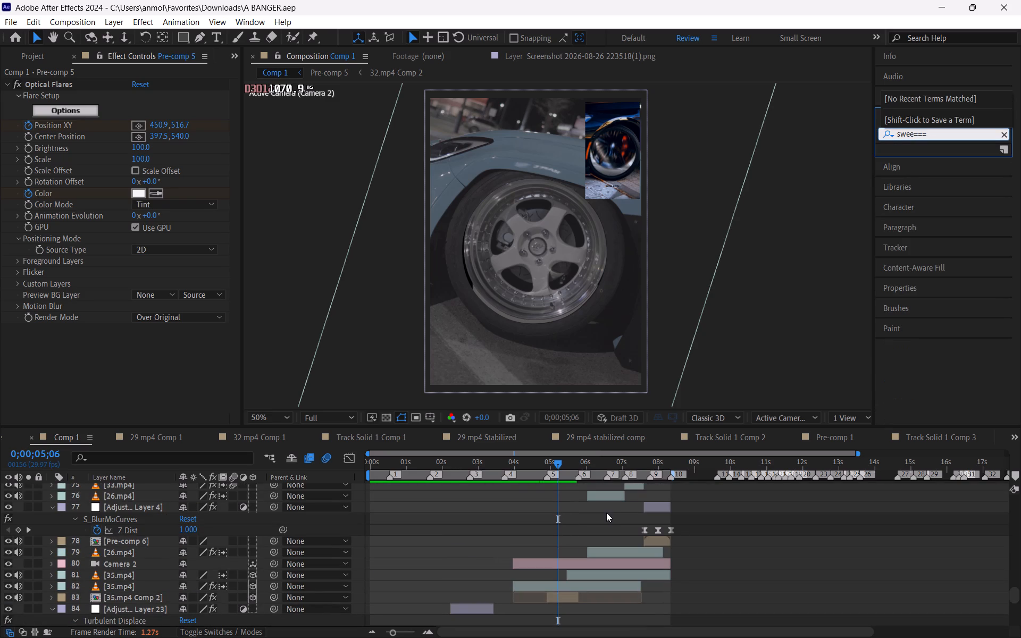
{"action": "key", "text": "BackSpace"}
{"action": "key", "text": "BackSpace"}
{"action": "key", "text": "BackSpace"}
{"action": "left_click", "coordinate": [772, 565]}
{"action": "key", "text": "equal"}
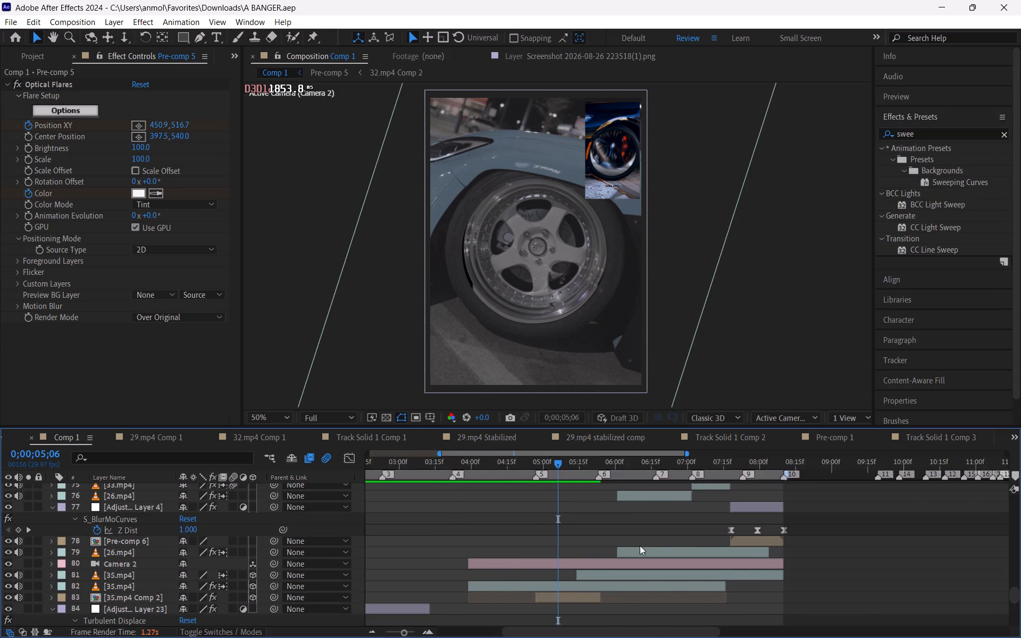
{"action": "key", "text": "equal"}
{"action": "key", "text": "equal"}
{"action": "scroll", "coordinate": [540, 511], "scroll_direction": "down", "scroll_amount": 1}
{"action": "left_click", "coordinate": [473, 459]}
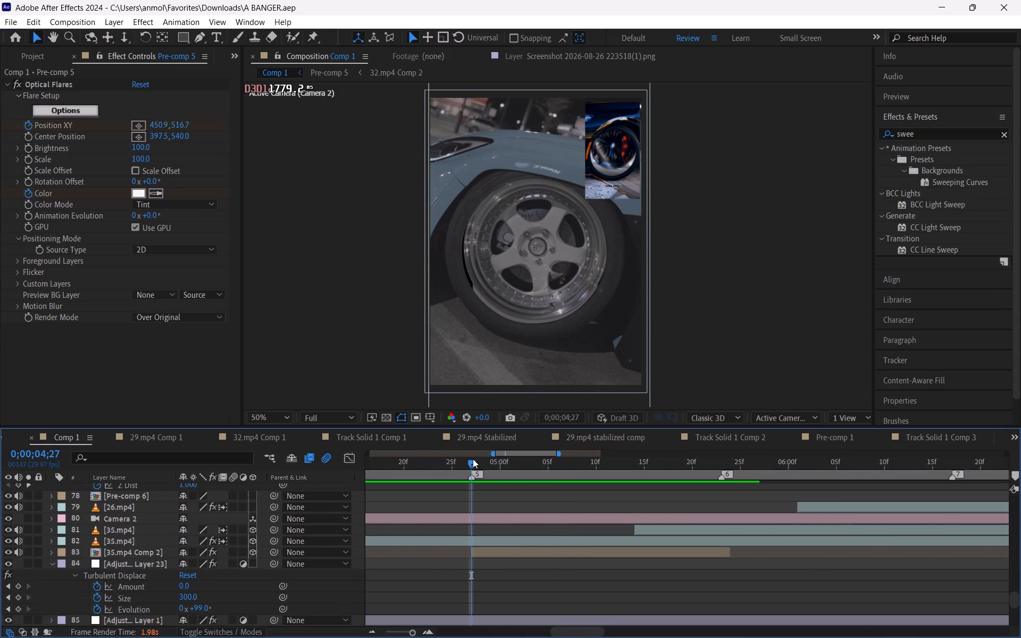
{"action": "left_click_drag", "start_coordinate": [473, 459], "coordinate": [508, 476]}
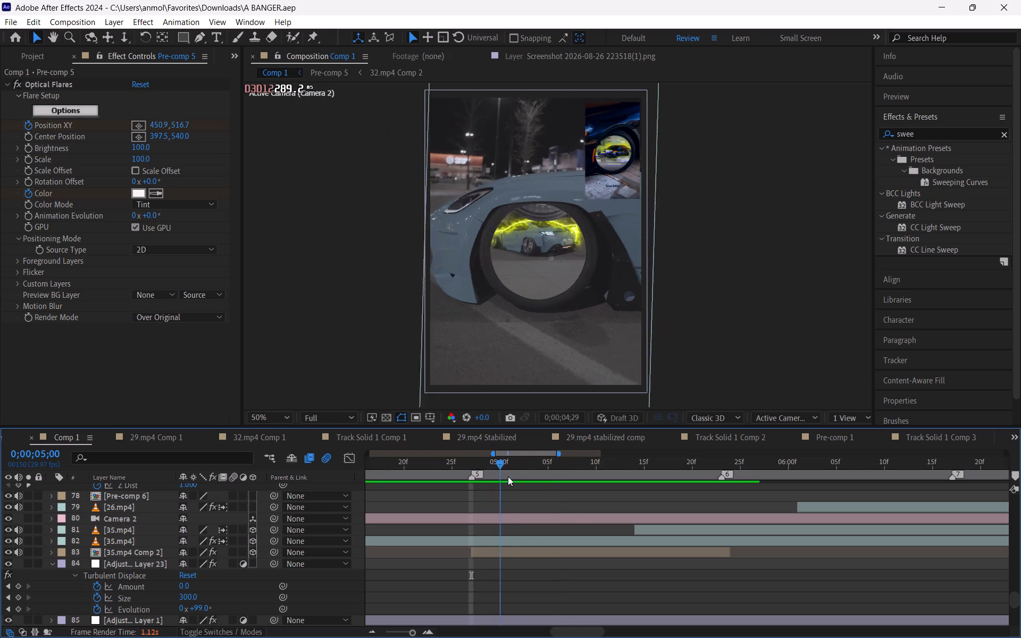
{"action": "left_click_drag", "start_coordinate": [508, 476], "coordinate": [563, 536]}
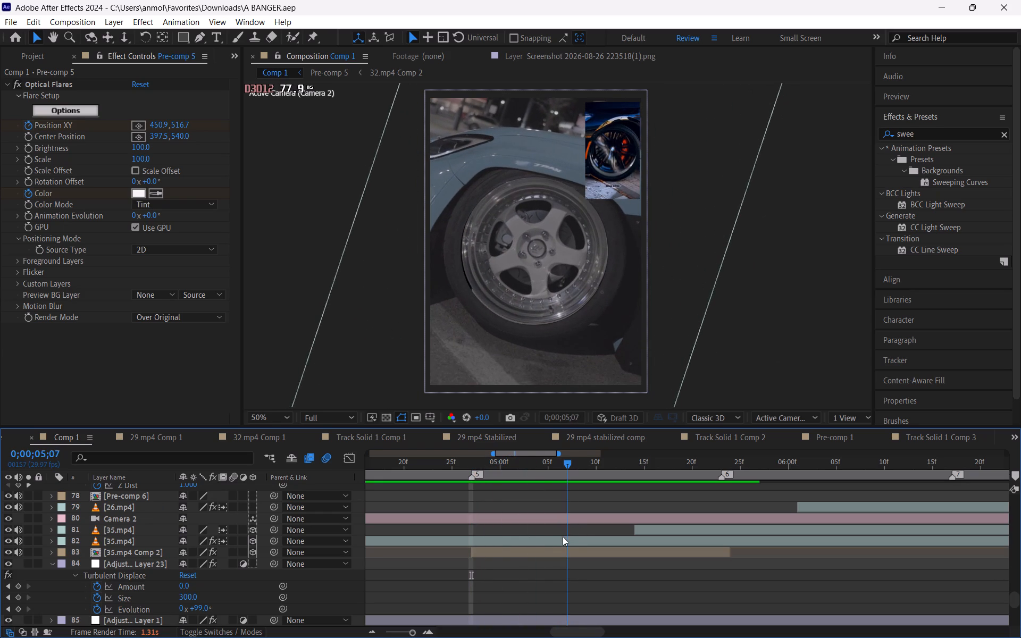
{"action": "left_click_drag", "start_coordinate": [563, 536], "coordinate": [545, 544]}
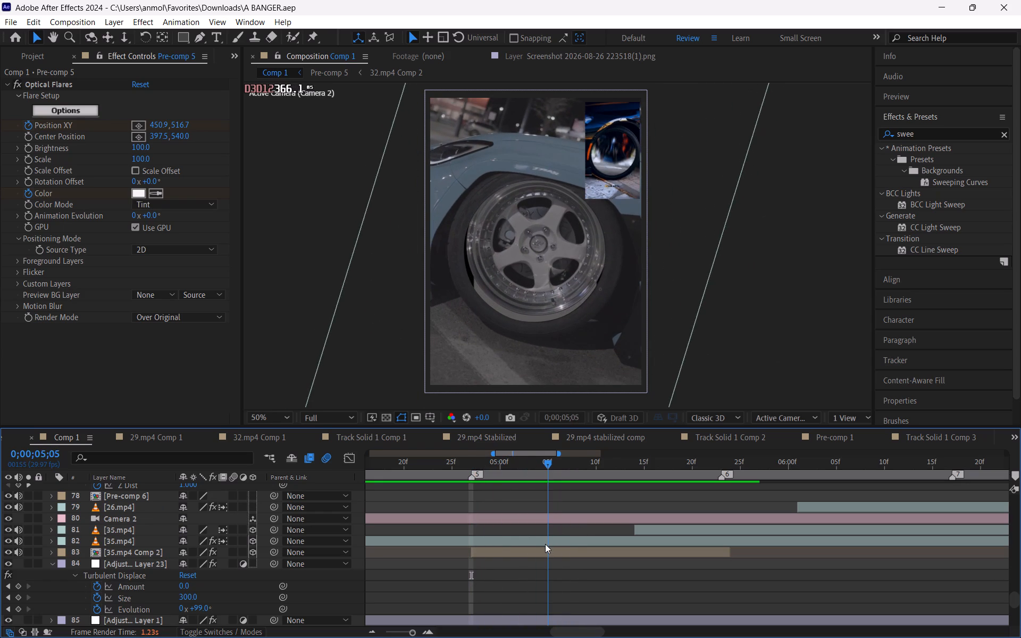
{"action": "left_click_drag", "start_coordinate": [545, 544], "coordinate": [541, 546]}
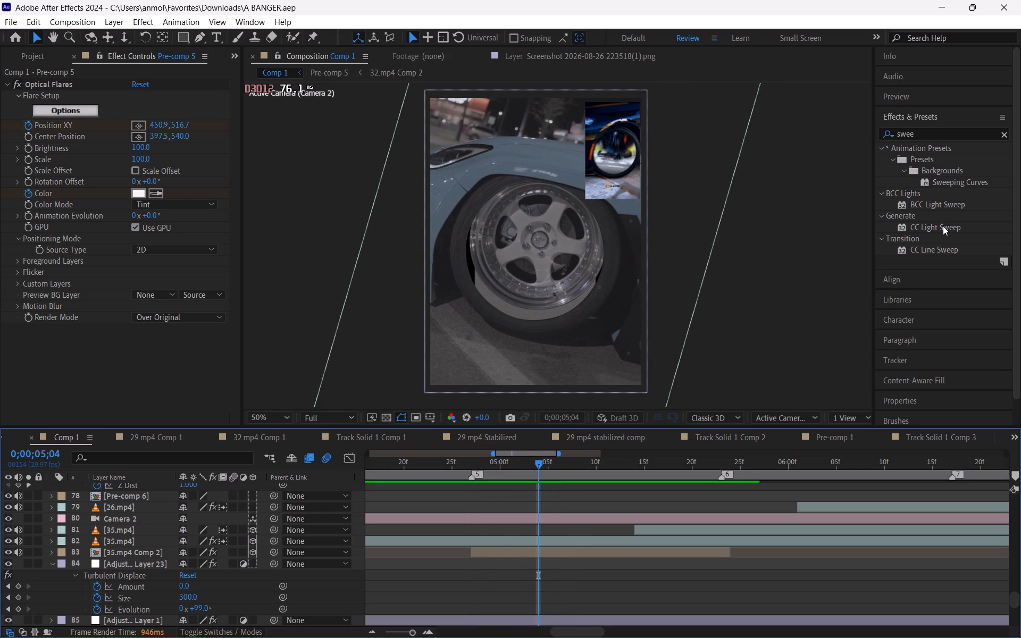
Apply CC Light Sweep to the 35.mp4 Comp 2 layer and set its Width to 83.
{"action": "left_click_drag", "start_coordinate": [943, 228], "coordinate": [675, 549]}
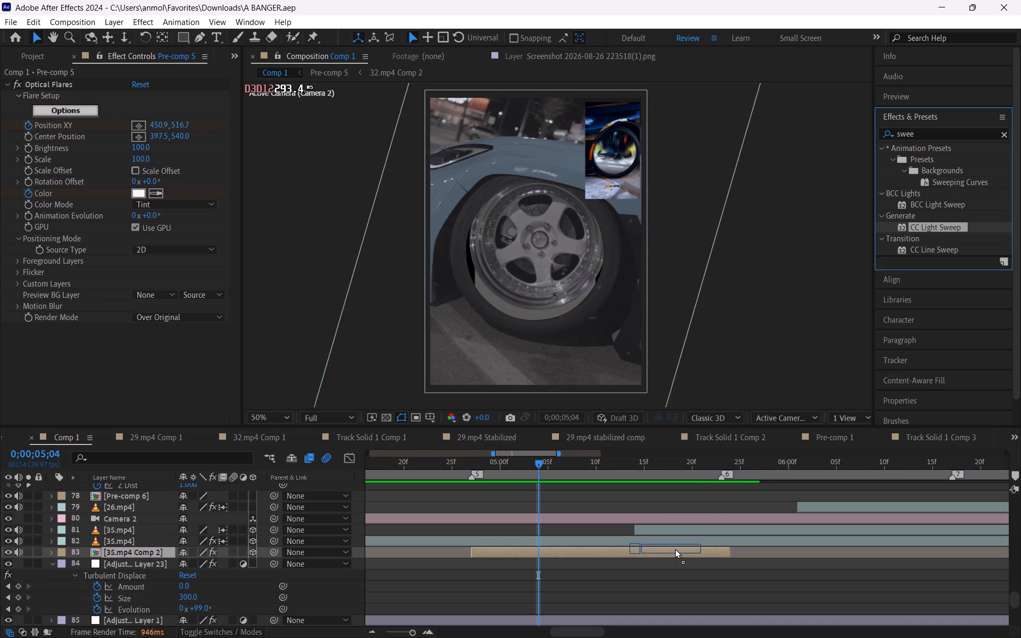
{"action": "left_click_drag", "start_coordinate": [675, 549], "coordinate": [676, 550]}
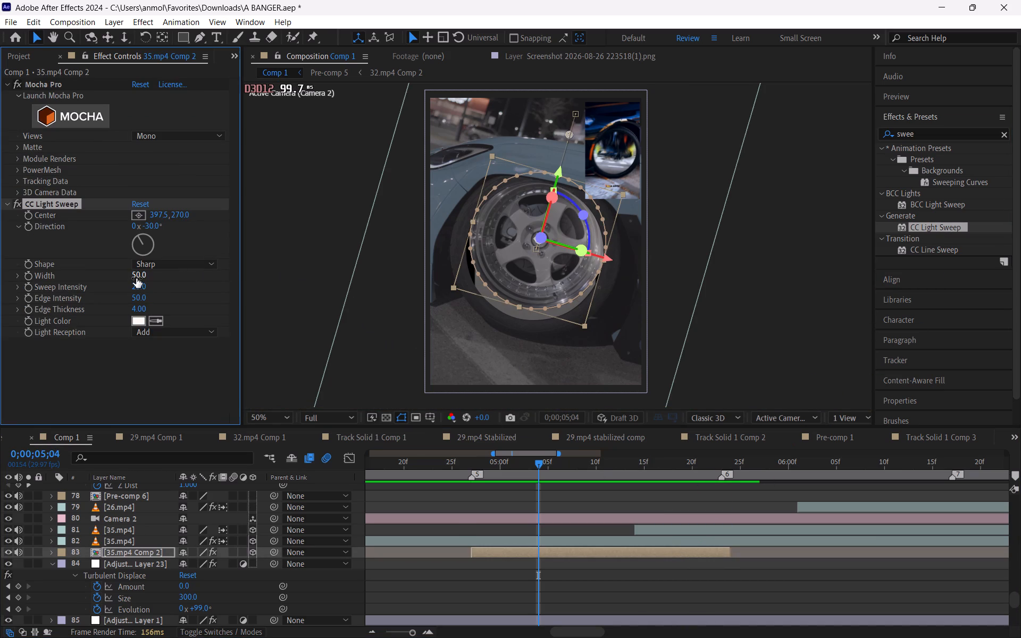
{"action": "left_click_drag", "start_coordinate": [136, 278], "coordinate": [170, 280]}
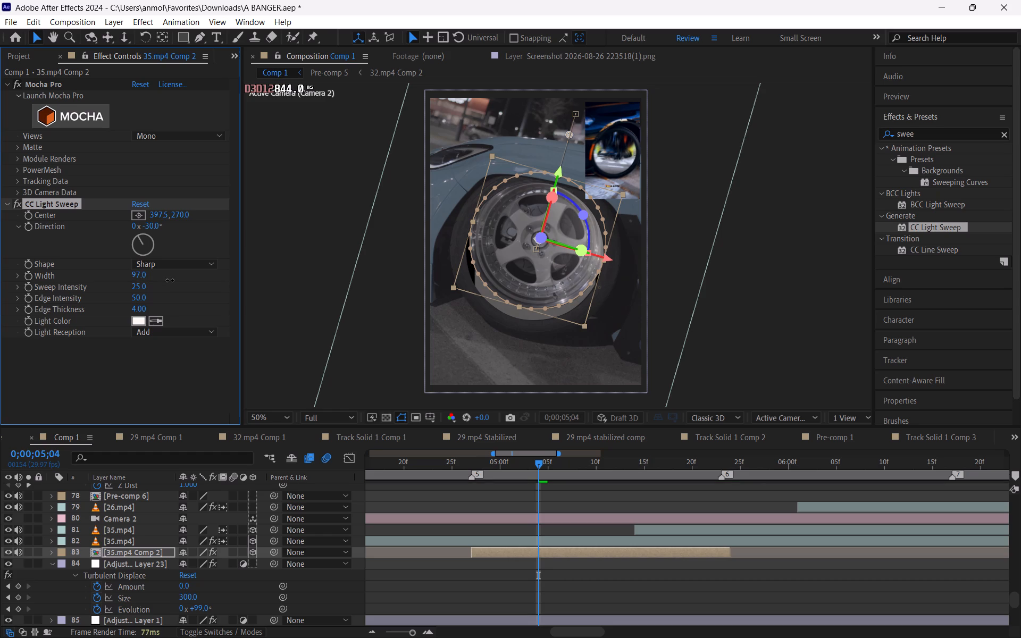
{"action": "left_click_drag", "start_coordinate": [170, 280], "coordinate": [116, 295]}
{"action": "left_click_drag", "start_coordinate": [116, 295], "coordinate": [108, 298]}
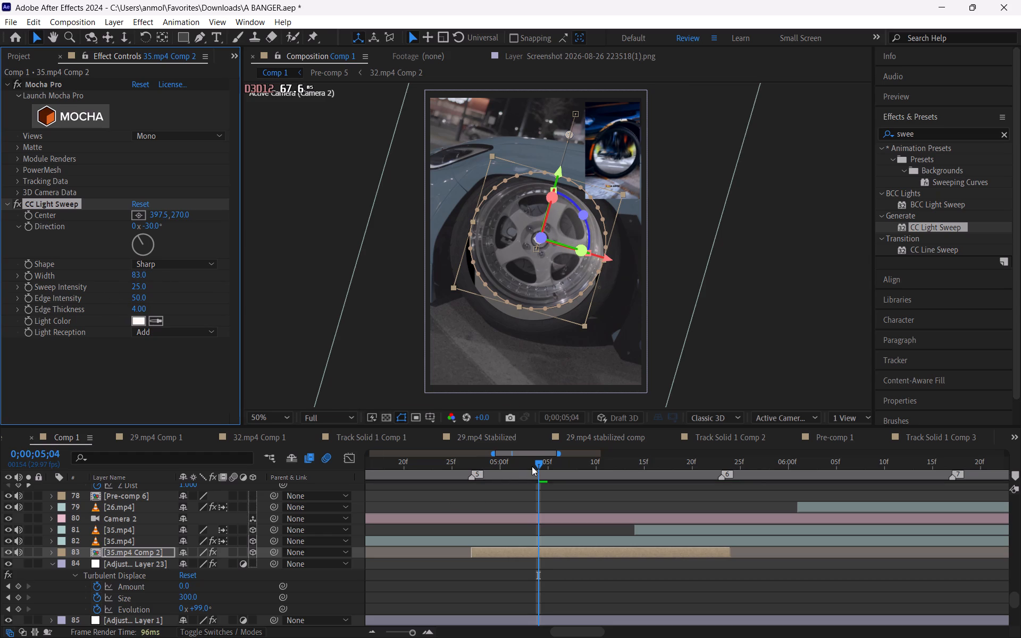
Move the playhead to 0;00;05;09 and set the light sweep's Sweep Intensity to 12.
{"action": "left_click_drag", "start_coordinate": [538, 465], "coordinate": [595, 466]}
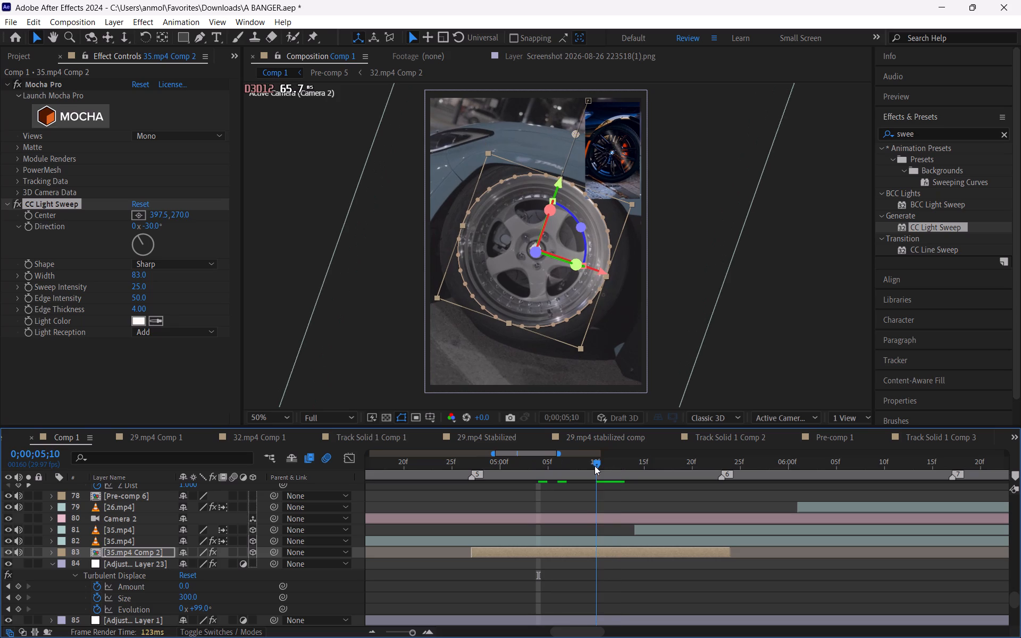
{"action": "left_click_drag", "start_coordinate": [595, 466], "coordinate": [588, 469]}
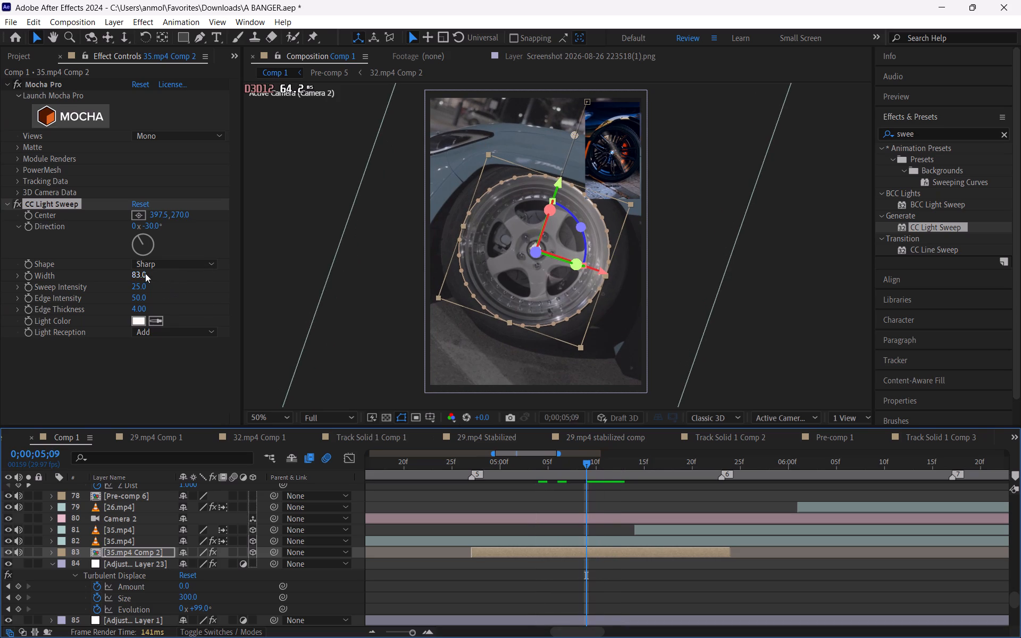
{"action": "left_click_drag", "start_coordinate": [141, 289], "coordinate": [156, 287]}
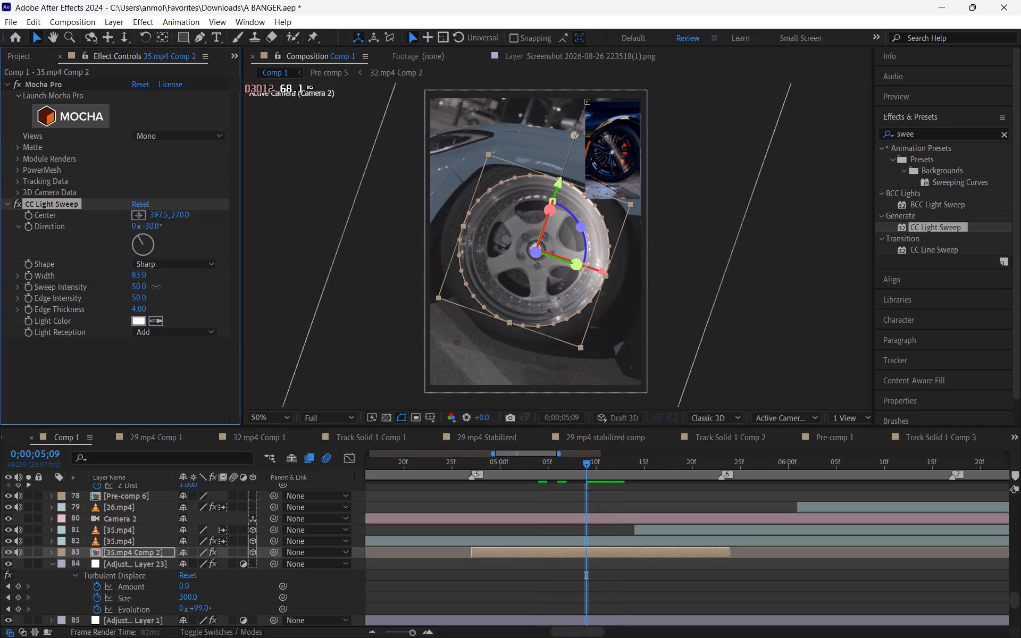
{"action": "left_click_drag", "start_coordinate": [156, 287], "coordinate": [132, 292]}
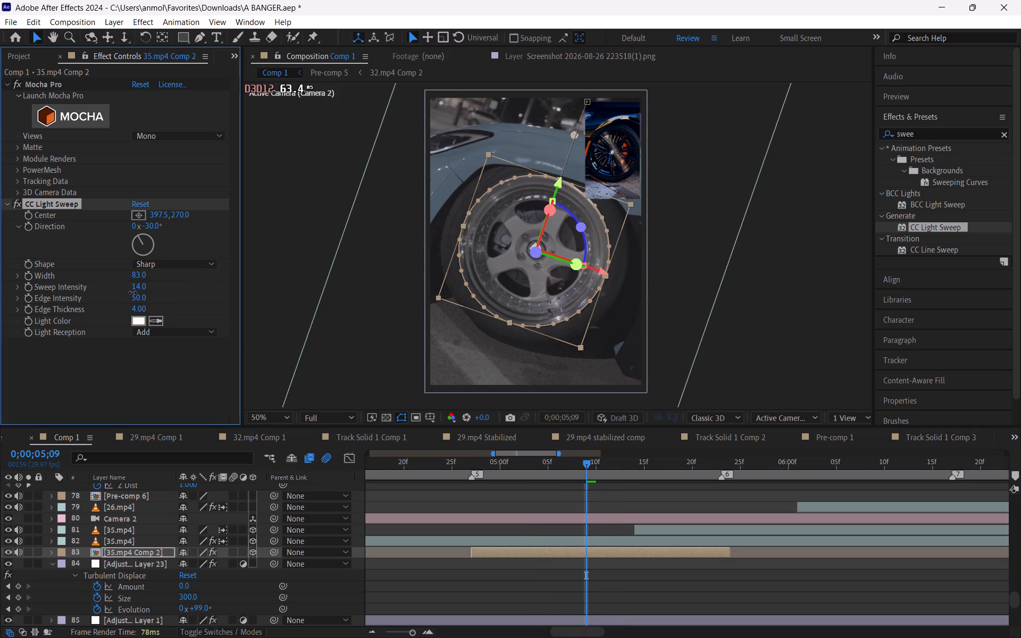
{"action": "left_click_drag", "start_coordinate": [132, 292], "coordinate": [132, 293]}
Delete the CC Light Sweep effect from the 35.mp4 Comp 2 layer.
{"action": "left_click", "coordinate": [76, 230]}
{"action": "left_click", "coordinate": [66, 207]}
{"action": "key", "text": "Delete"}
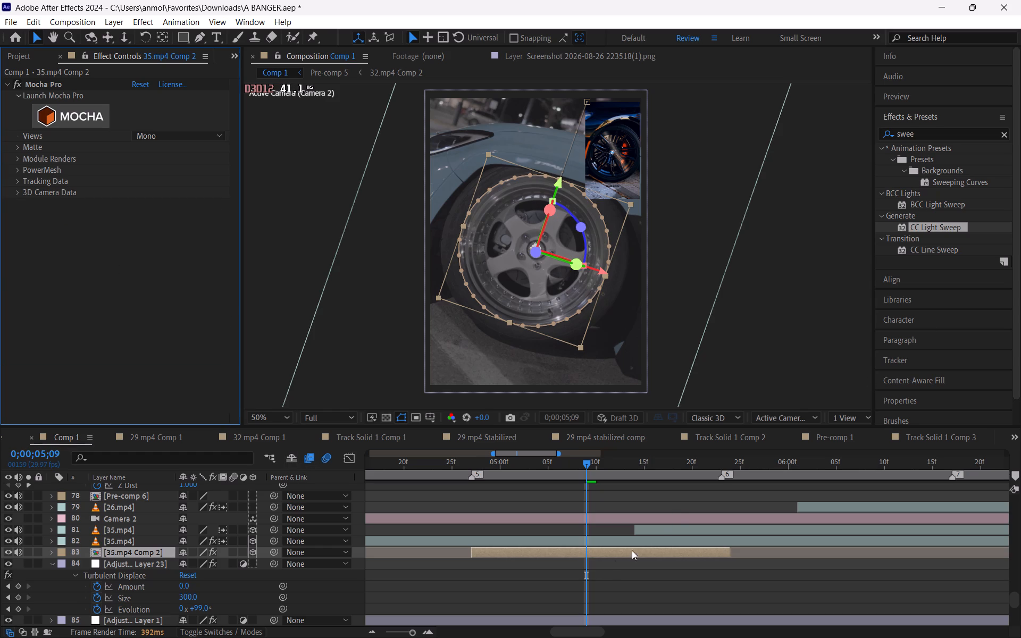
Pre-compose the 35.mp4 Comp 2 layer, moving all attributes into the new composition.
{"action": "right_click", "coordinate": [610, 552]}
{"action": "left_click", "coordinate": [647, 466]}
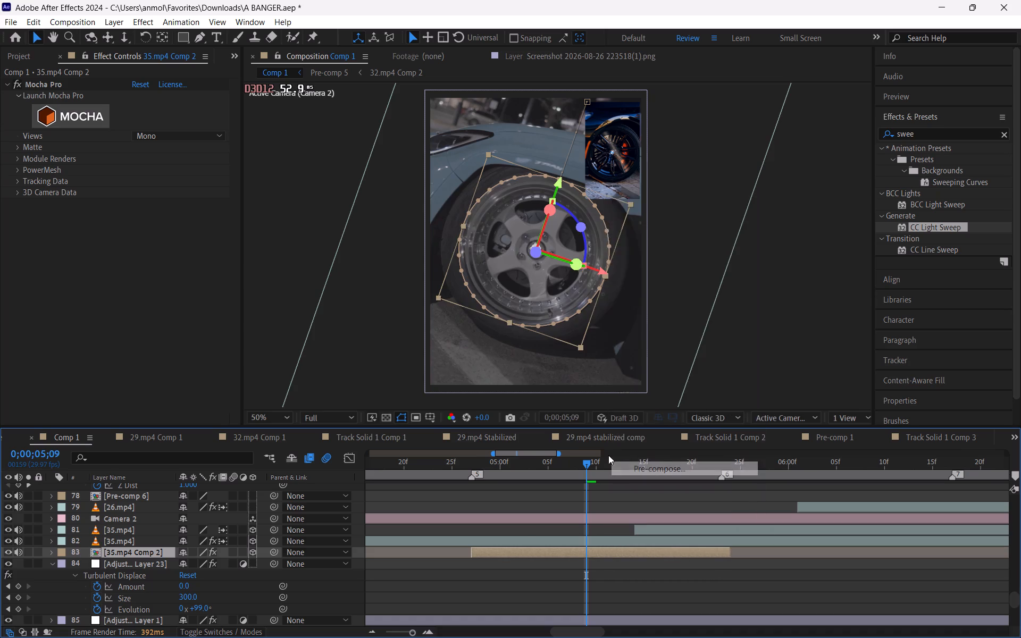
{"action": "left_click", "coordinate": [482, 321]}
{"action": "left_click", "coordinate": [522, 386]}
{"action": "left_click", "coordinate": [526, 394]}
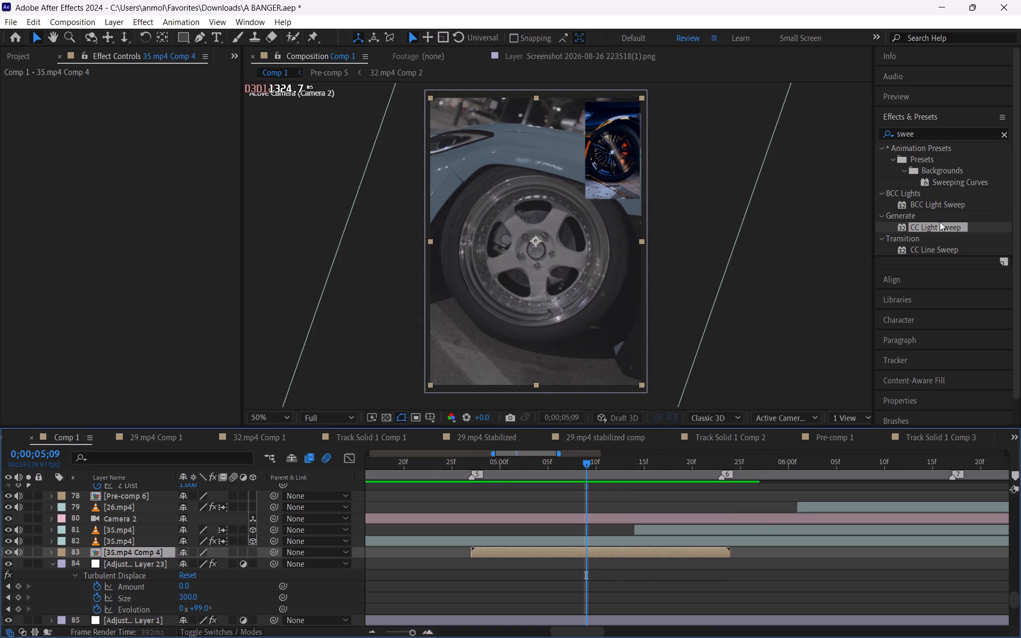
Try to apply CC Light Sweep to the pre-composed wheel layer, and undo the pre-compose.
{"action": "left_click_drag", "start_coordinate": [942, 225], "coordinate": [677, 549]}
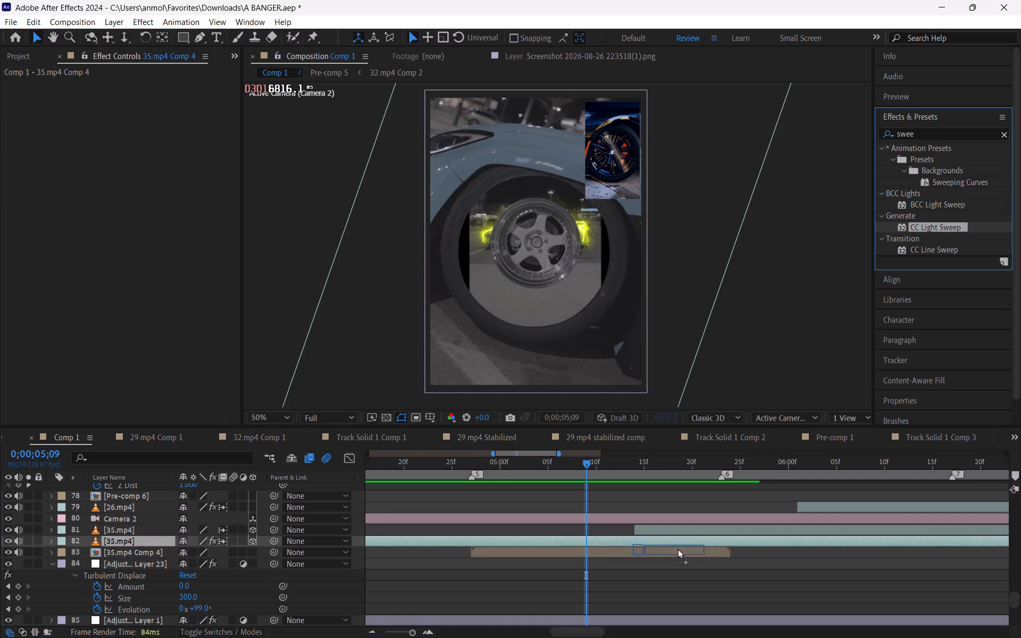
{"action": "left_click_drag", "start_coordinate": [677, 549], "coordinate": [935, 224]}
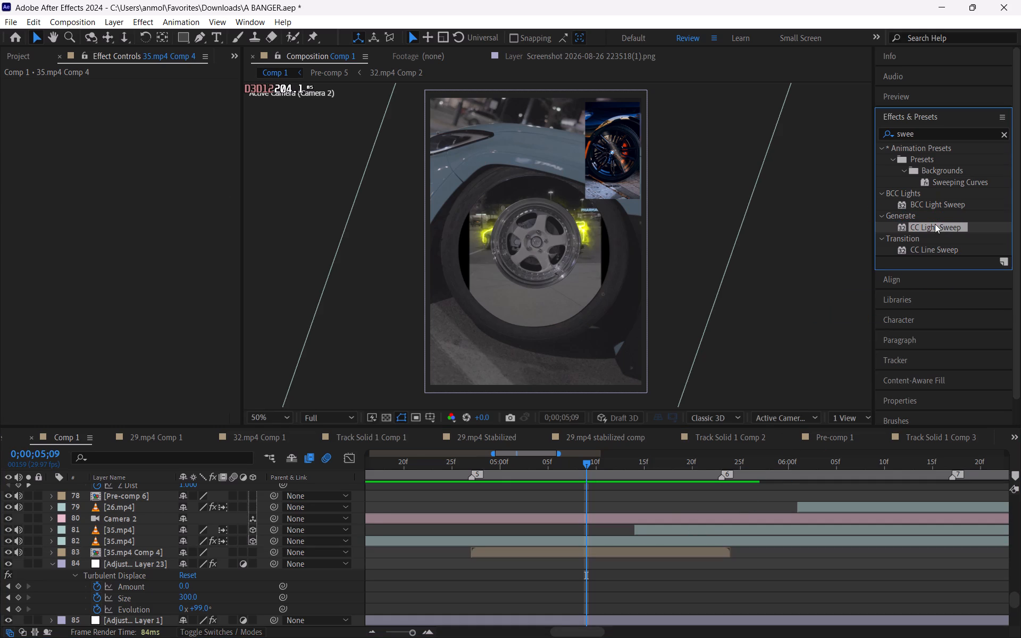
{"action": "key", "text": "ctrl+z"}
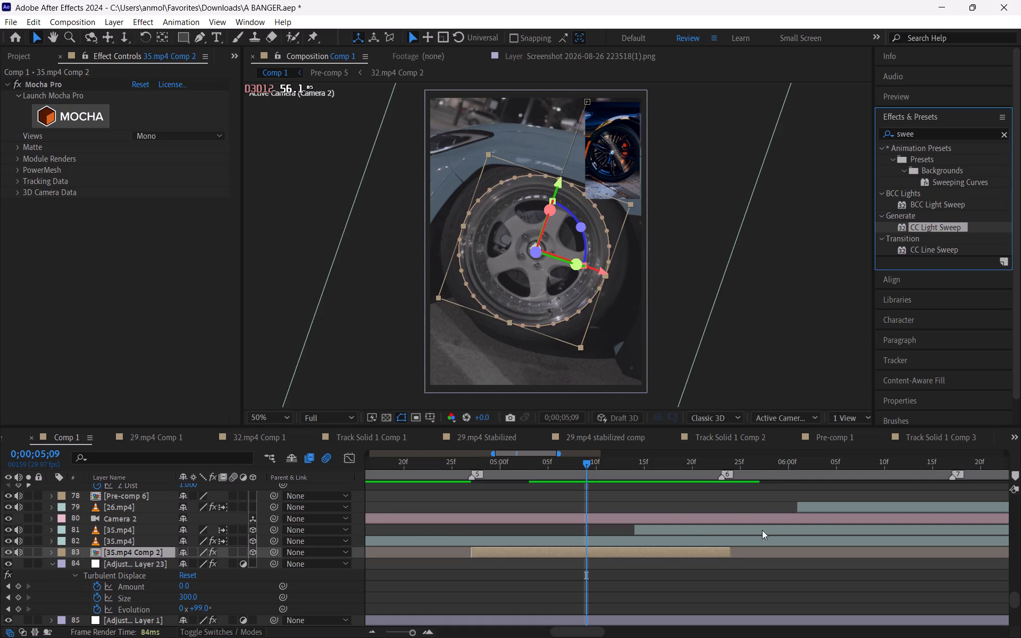
Apply CC Light Sweep again to the 35.mp4 Comp 2 layer.
{"action": "left_click", "coordinate": [657, 579]}
{"action": "left_click", "coordinate": [640, 552]}
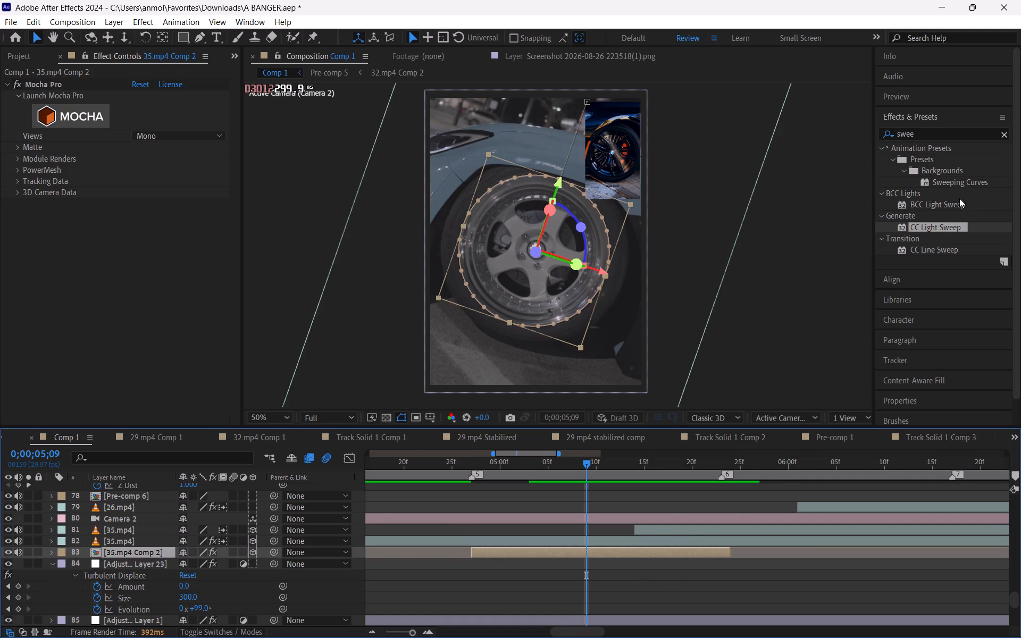
{"action": "left_click_drag", "start_coordinate": [941, 231], "coordinate": [738, 479]}
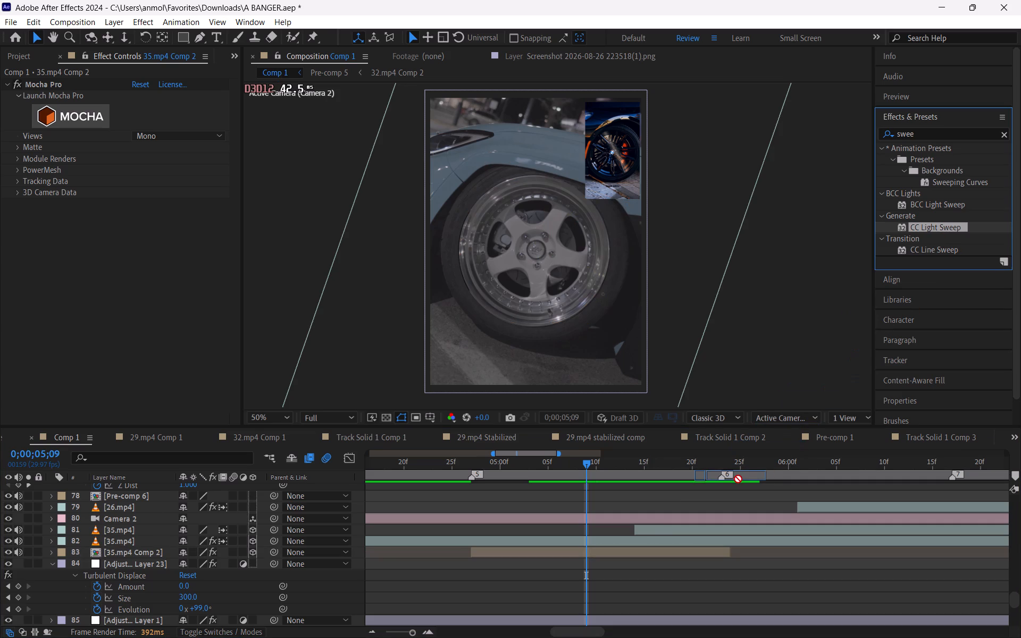
{"action": "left_click_drag", "start_coordinate": [738, 479], "coordinate": [793, 419]}
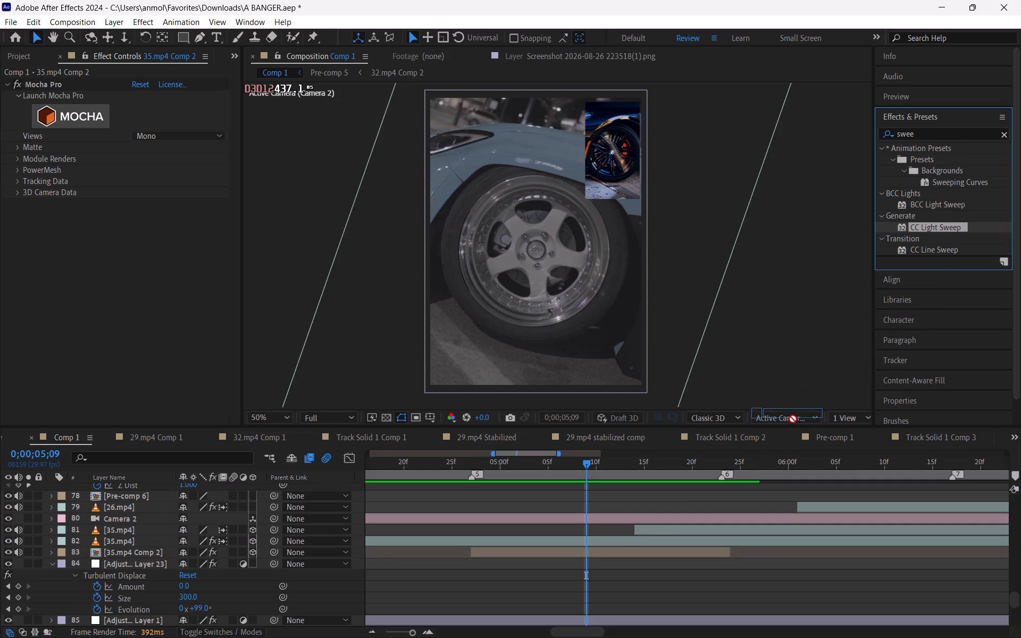
{"action": "left_click_drag", "start_coordinate": [793, 419], "coordinate": [659, 557]}
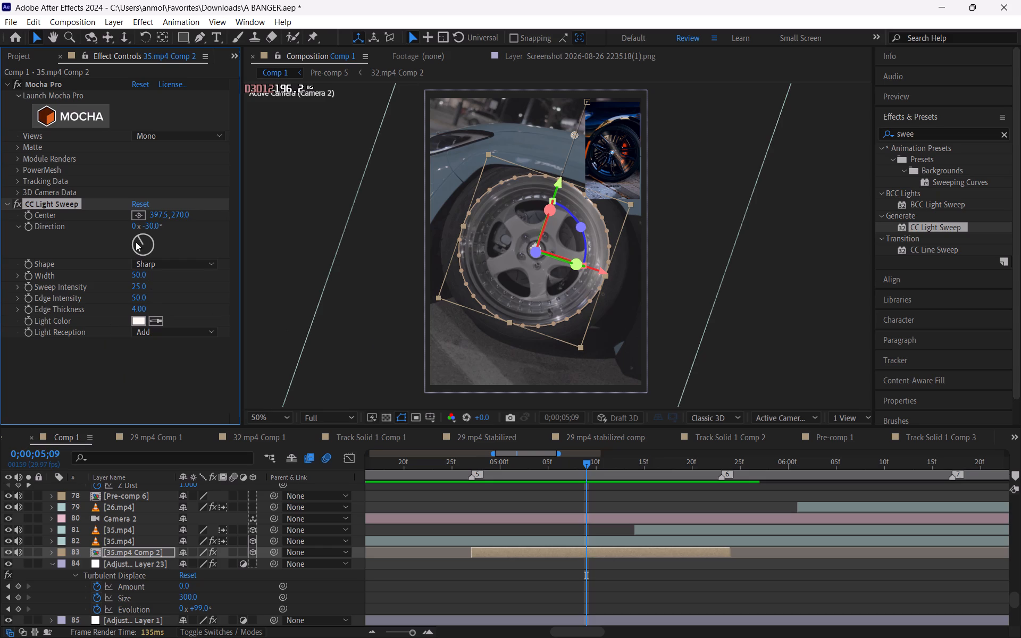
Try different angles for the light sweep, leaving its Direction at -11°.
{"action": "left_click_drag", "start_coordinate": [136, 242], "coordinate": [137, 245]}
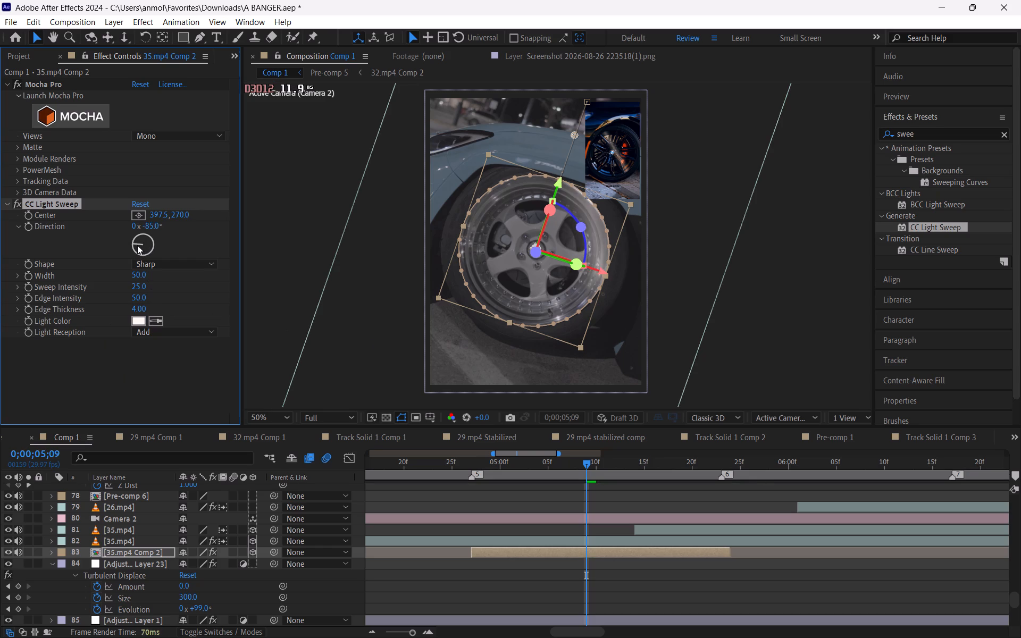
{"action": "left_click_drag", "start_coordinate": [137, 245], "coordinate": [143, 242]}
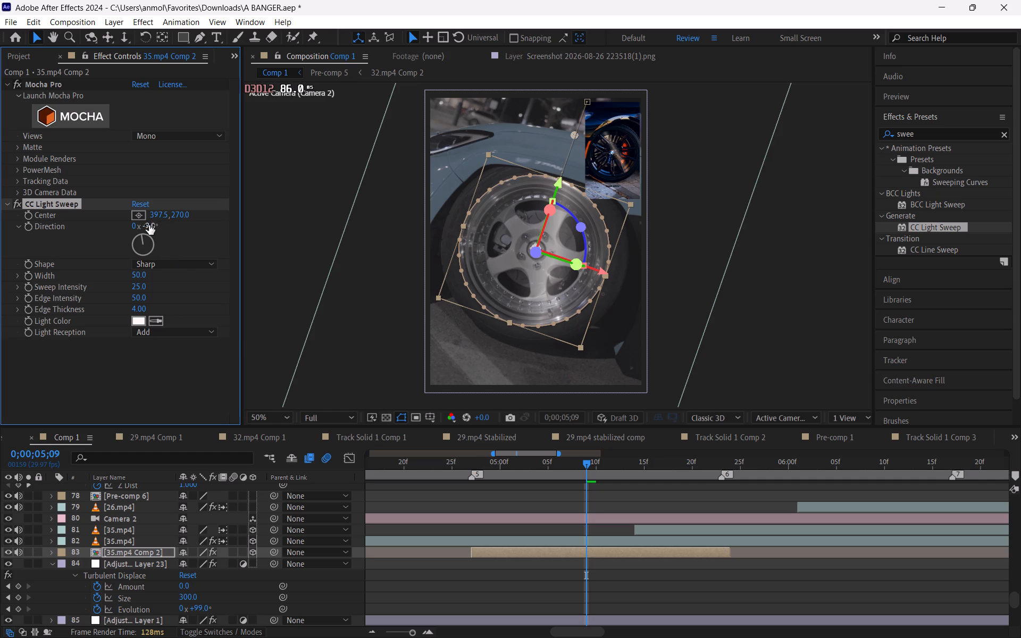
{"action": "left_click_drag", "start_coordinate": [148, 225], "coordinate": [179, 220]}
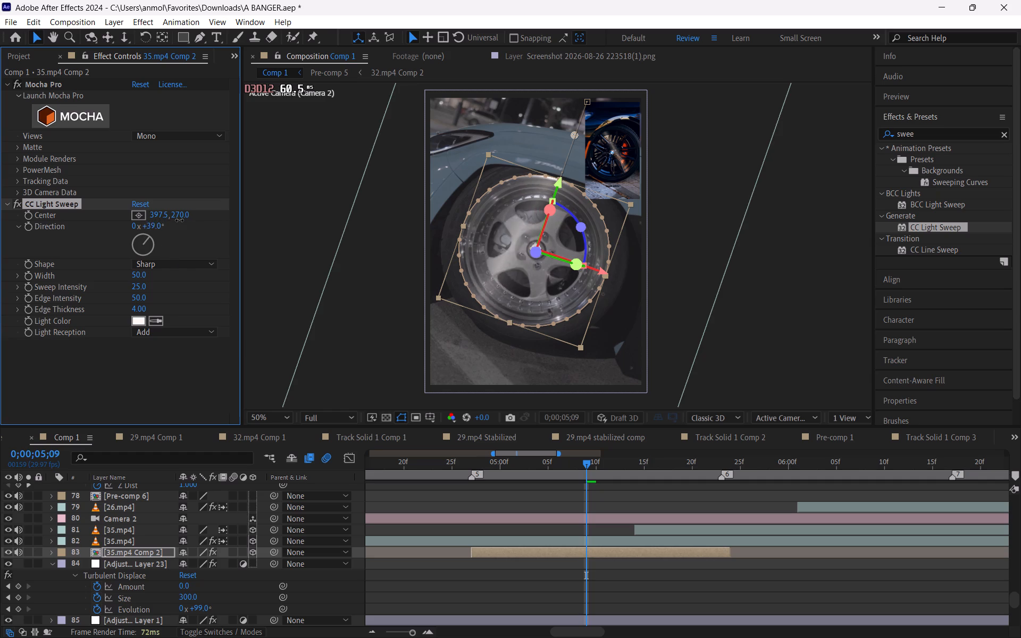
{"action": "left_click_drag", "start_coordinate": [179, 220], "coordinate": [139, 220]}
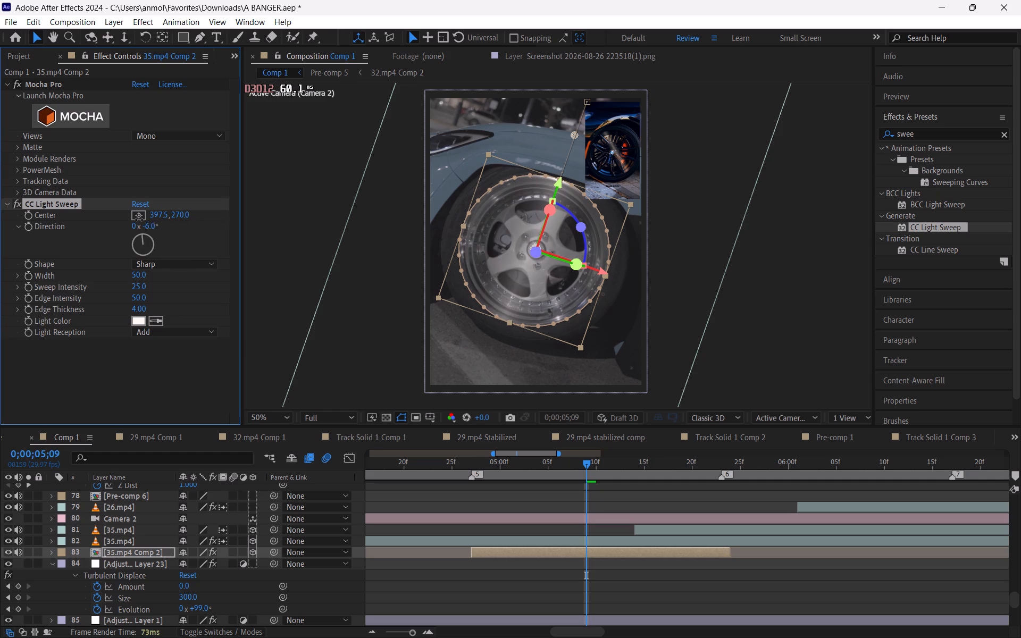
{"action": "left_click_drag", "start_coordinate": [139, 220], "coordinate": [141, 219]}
Move the light sweep's Center onto the wheel hub, at about 398, 546.
{"action": "left_click_drag", "start_coordinate": [575, 134], "coordinate": [574, 138]}
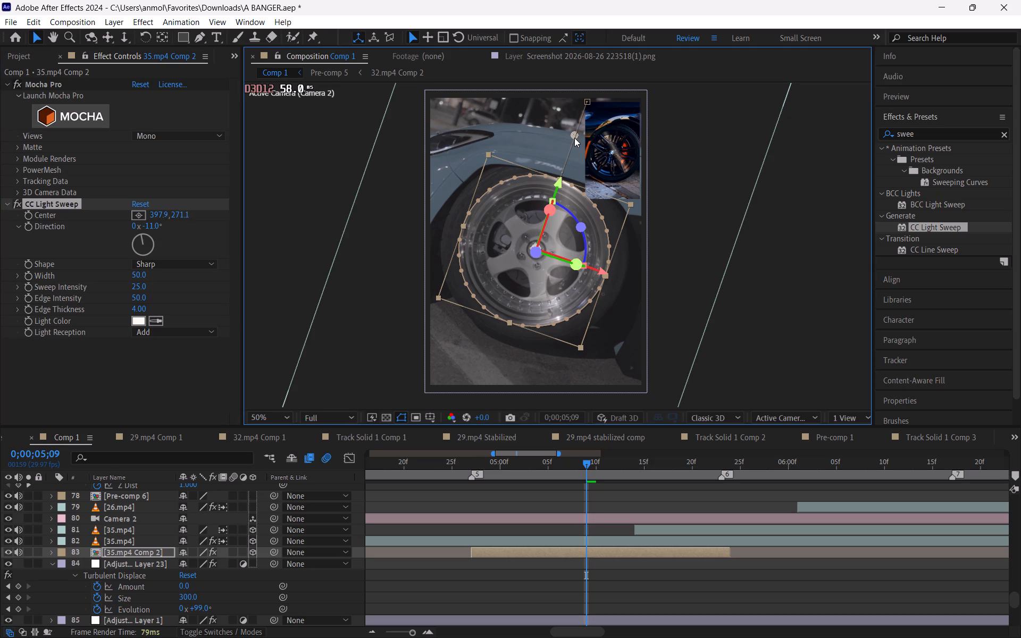
{"action": "left_click_drag", "start_coordinate": [574, 138], "coordinate": [535, 247]}
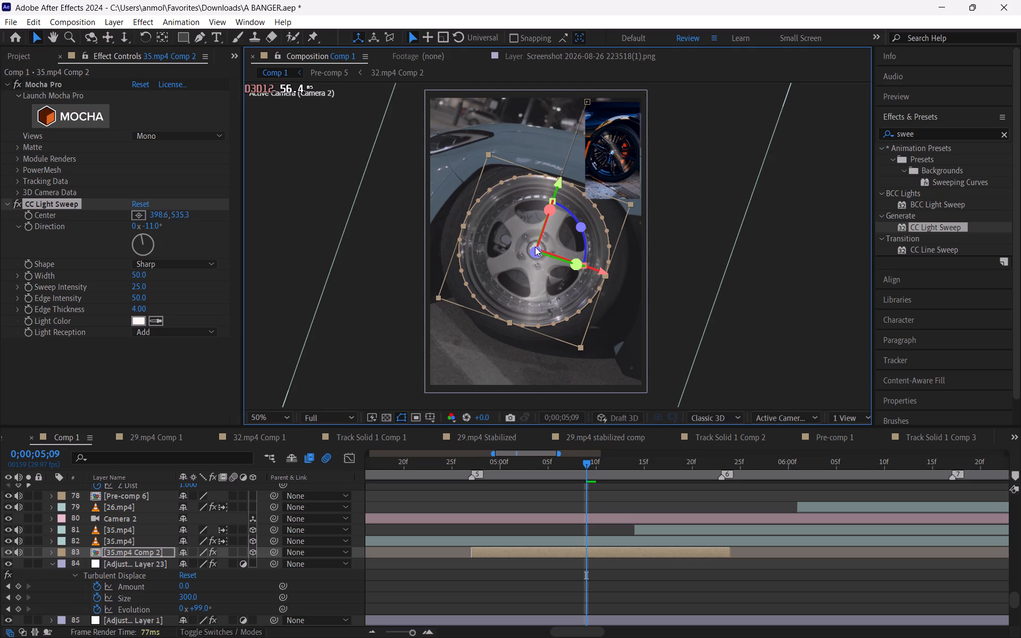
{"action": "left_click_drag", "start_coordinate": [535, 247], "coordinate": [535, 249]}
Set the light sweep's Direction to +133° so the beam crosses the wheel diagonally.
{"action": "left_click_drag", "start_coordinate": [148, 226], "coordinate": [186, 234]}
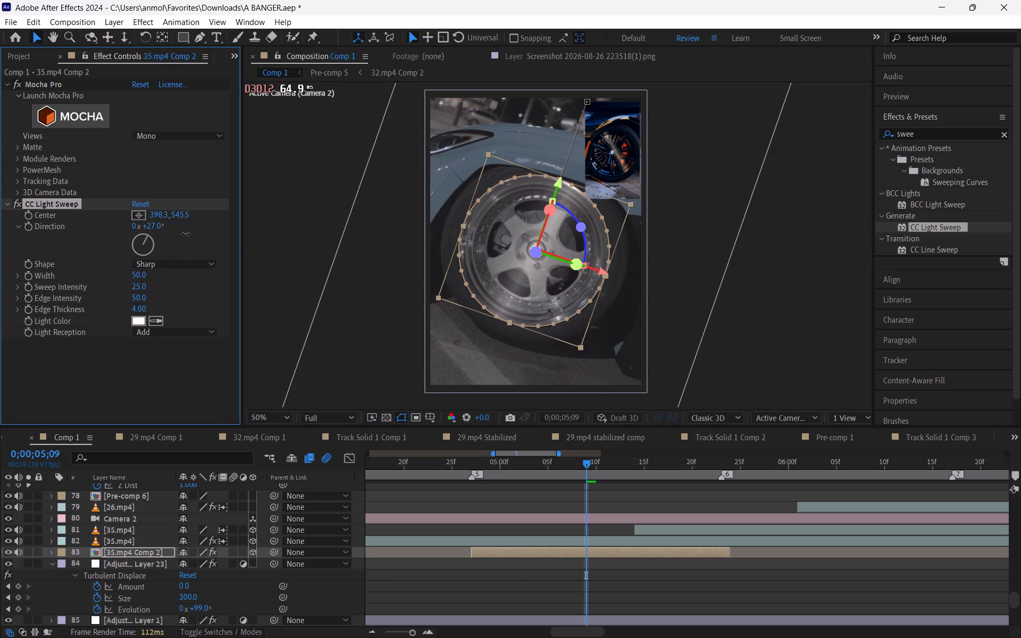
{"action": "left_click_drag", "start_coordinate": [186, 234], "coordinate": [279, 257]}
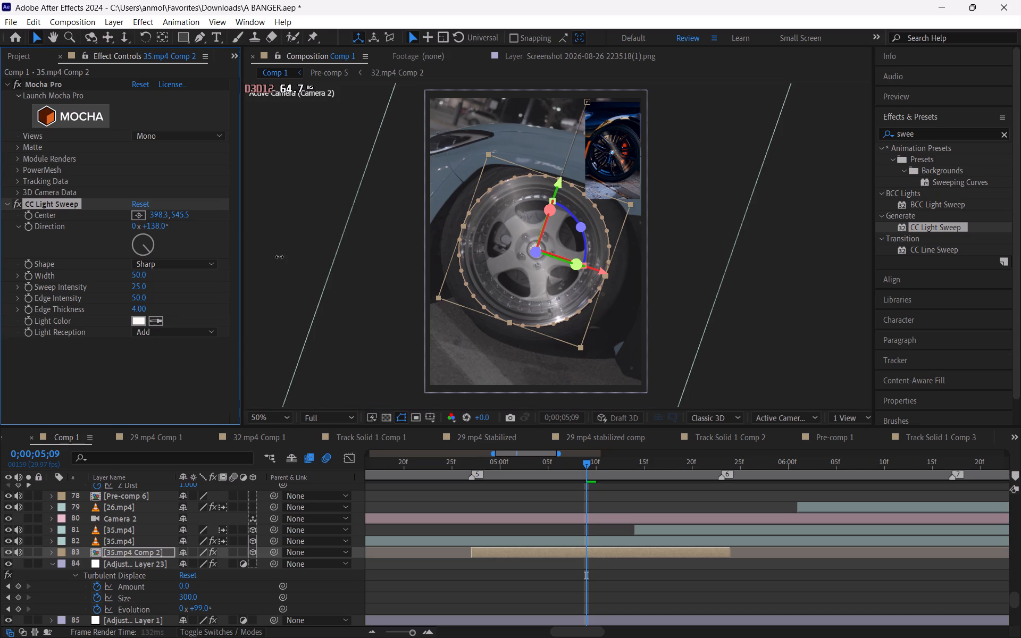
{"action": "left_click_drag", "start_coordinate": [279, 257], "coordinate": [276, 260]}
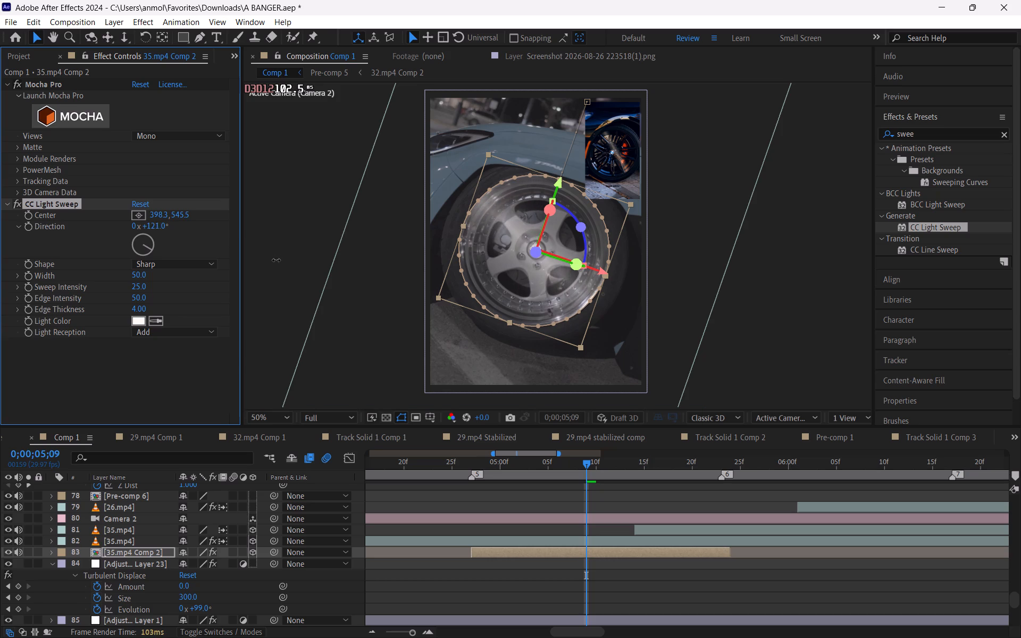
{"action": "left_click_drag", "start_coordinate": [276, 260], "coordinate": [280, 260]}
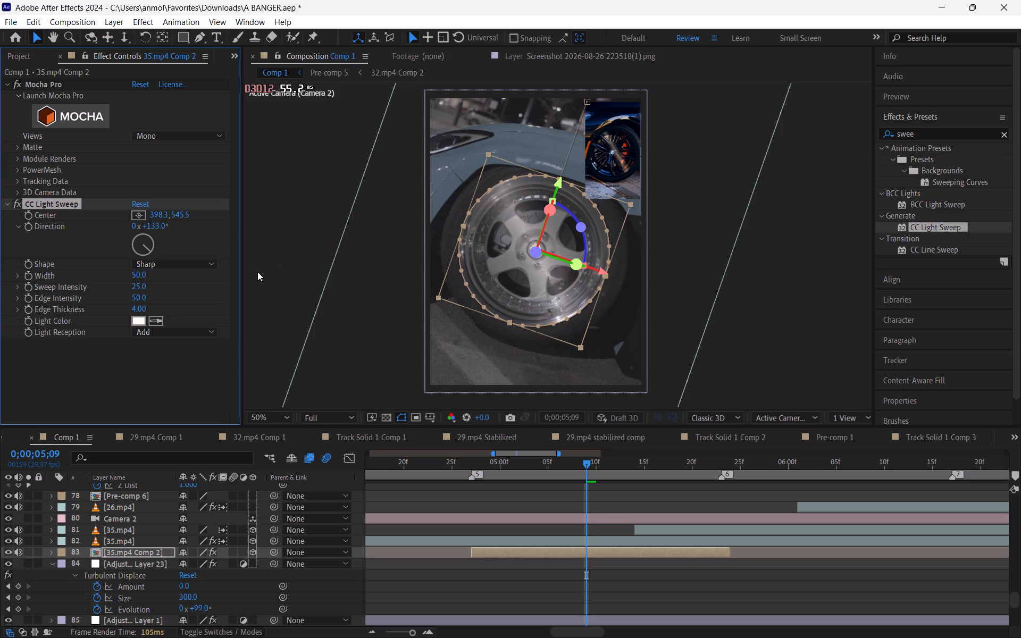
Set the light sweep's Width to 20.
{"action": "left_click_drag", "start_coordinate": [138, 275], "coordinate": [165, 281]}
{"action": "left_click_drag", "start_coordinate": [165, 281], "coordinate": [125, 283]}
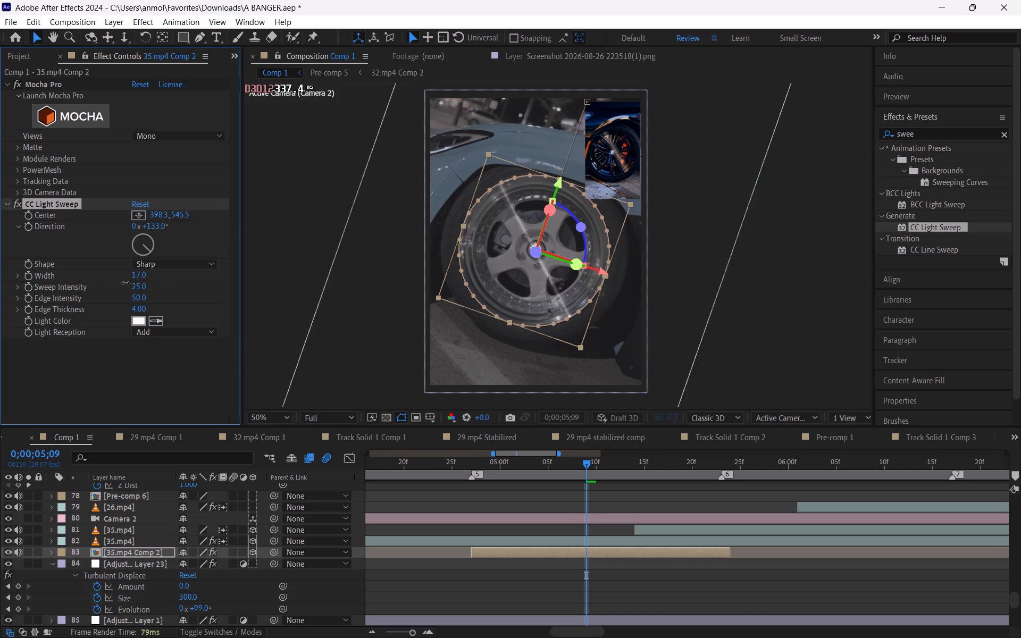
{"action": "left_click_drag", "start_coordinate": [125, 283], "coordinate": [127, 284]}
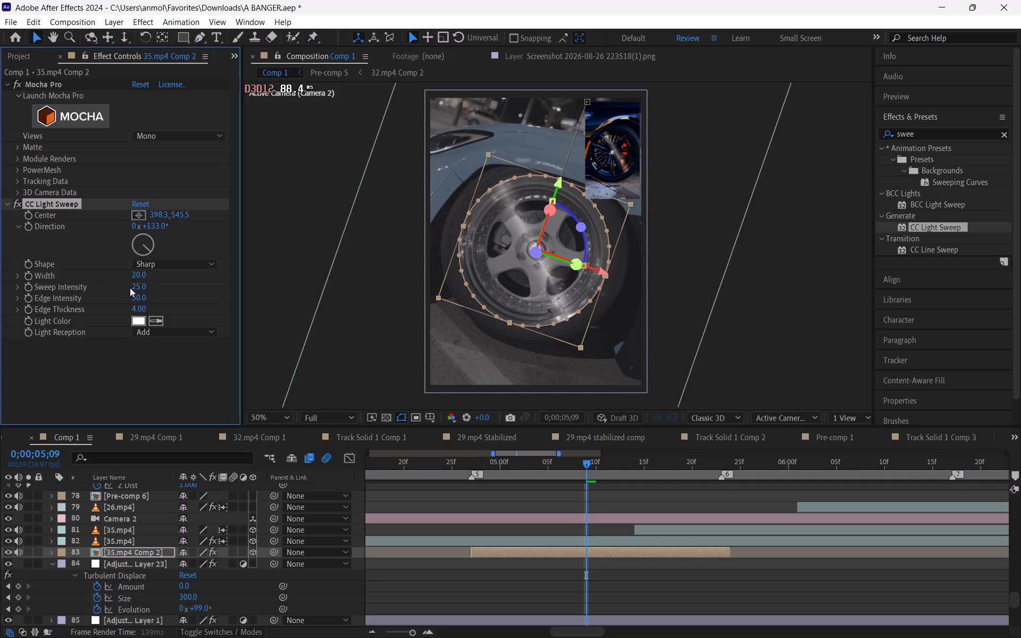
Raise the light sweep's Sweep Intensity to 54.
{"action": "left_click_drag", "start_coordinate": [139, 287], "coordinate": [168, 287]}
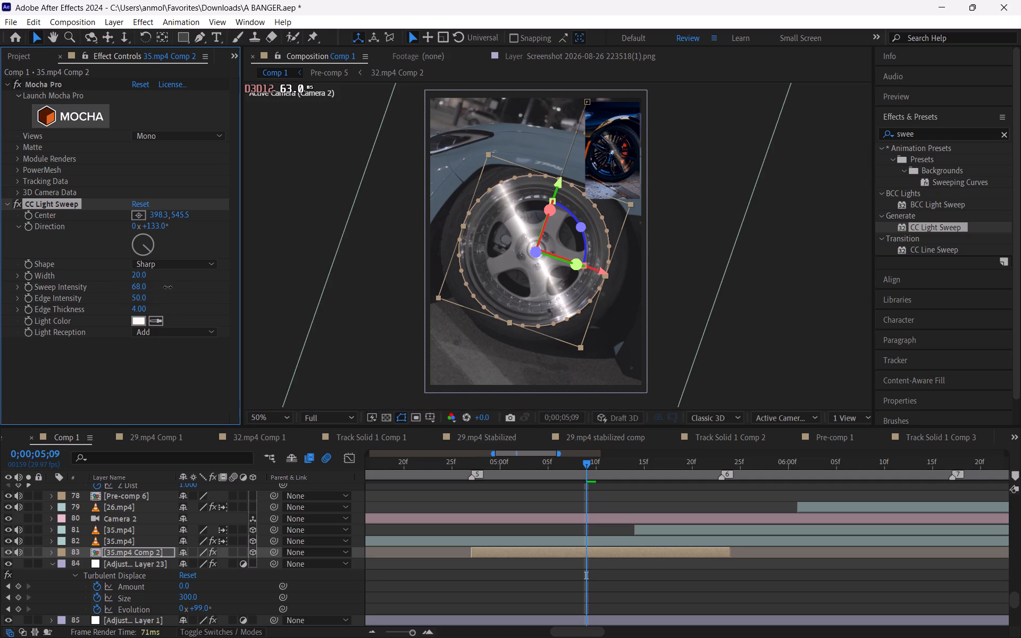
{"action": "left_click_drag", "start_coordinate": [168, 287], "coordinate": [161, 289]}
Try low and high Edge Intensity values for the light sweep, and set it to 500.
{"action": "left_click_drag", "start_coordinate": [135, 296], "coordinate": [120, 300]}
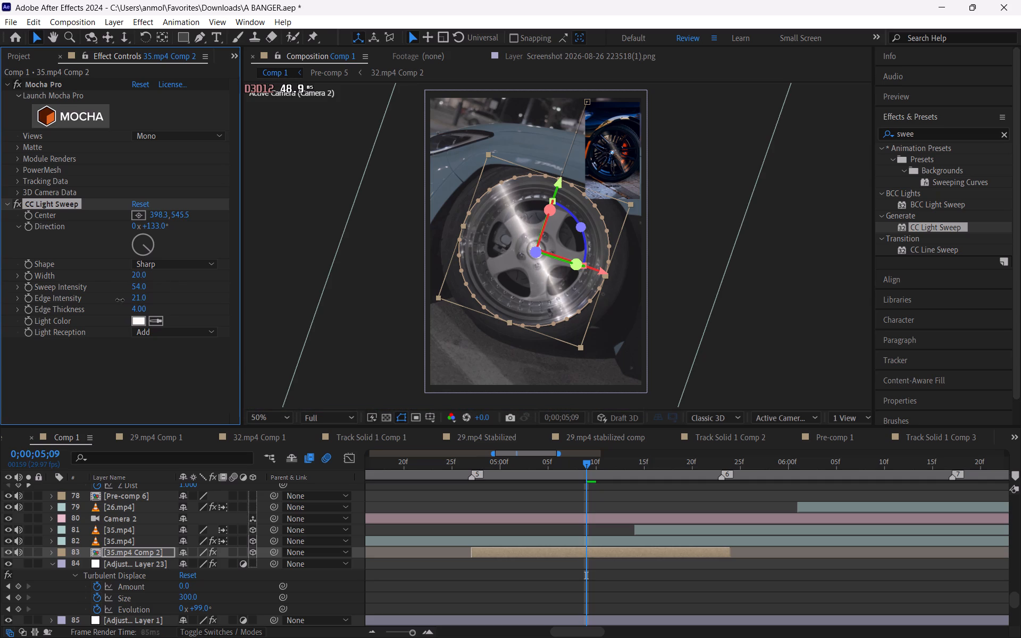
{"action": "left_click_drag", "start_coordinate": [120, 300], "coordinate": [279, 305]}
{"action": "left_click_drag", "start_coordinate": [279, 305], "coordinate": [162, 317]}
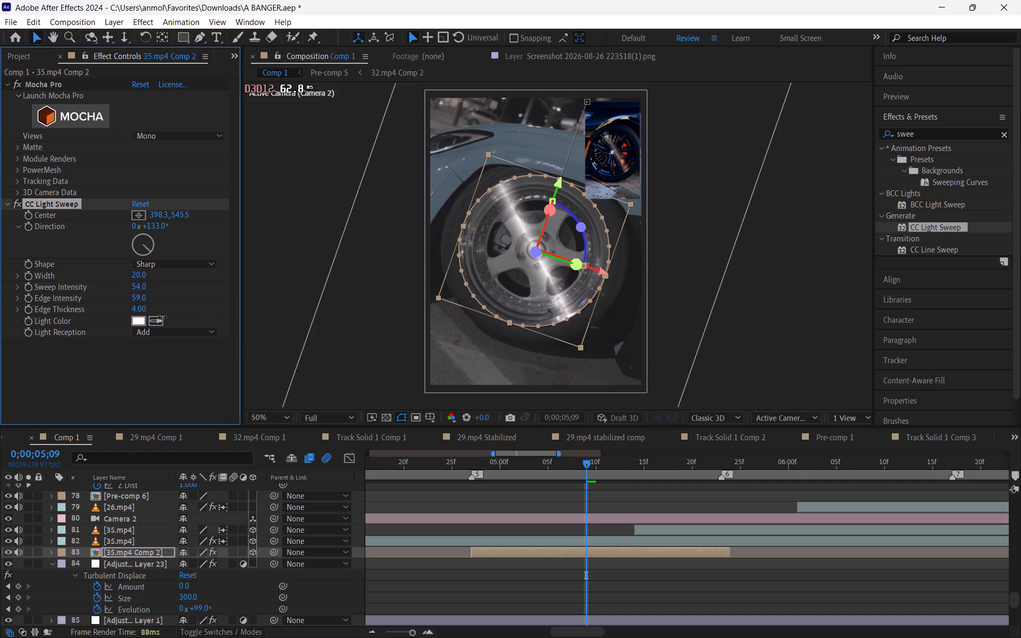
{"action": "left_click_drag", "start_coordinate": [162, 317], "coordinate": [45, 323]}
{"action": "left_click_drag", "start_coordinate": [45, 323], "coordinate": [457, 297]}
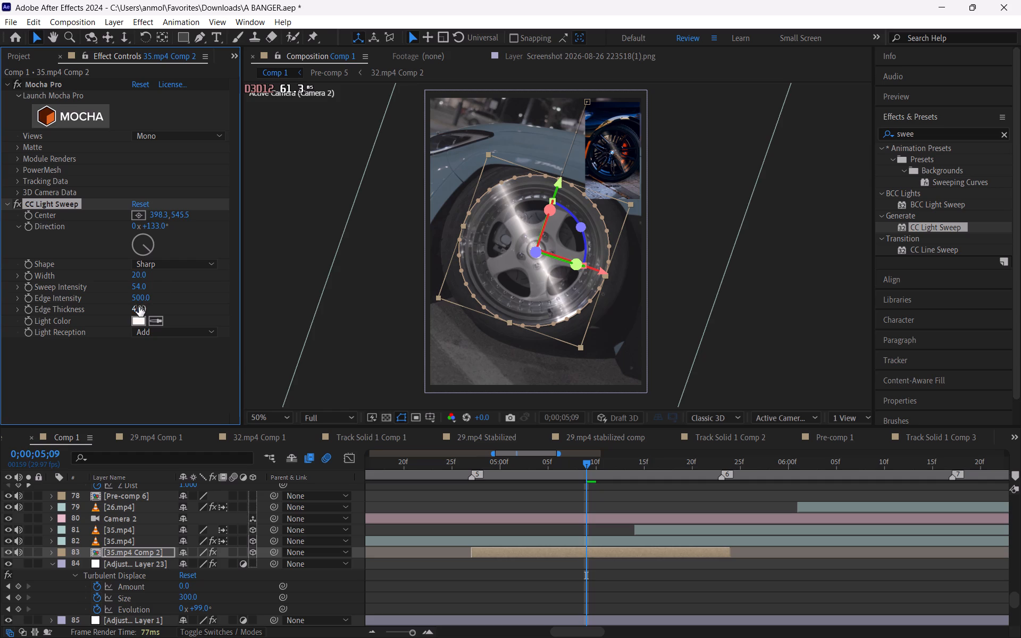
Try different Edge Thickness values for the light sweep, and set it to 0.
{"action": "left_click_drag", "start_coordinate": [139, 307], "coordinate": [445, 295]}
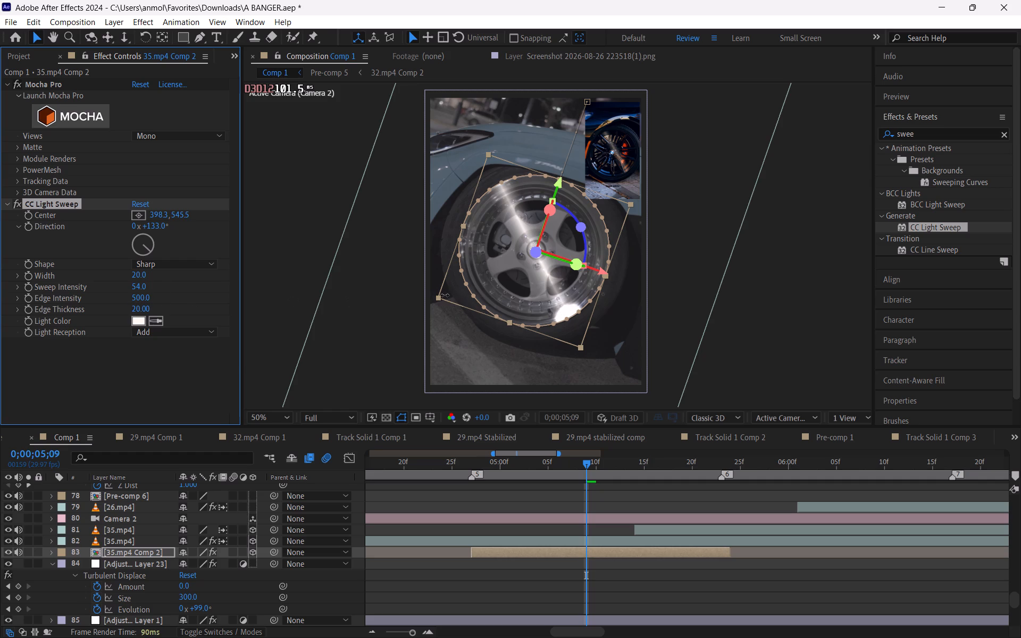
{"action": "left_click_drag", "start_coordinate": [445, 295], "coordinate": [943, 300]}
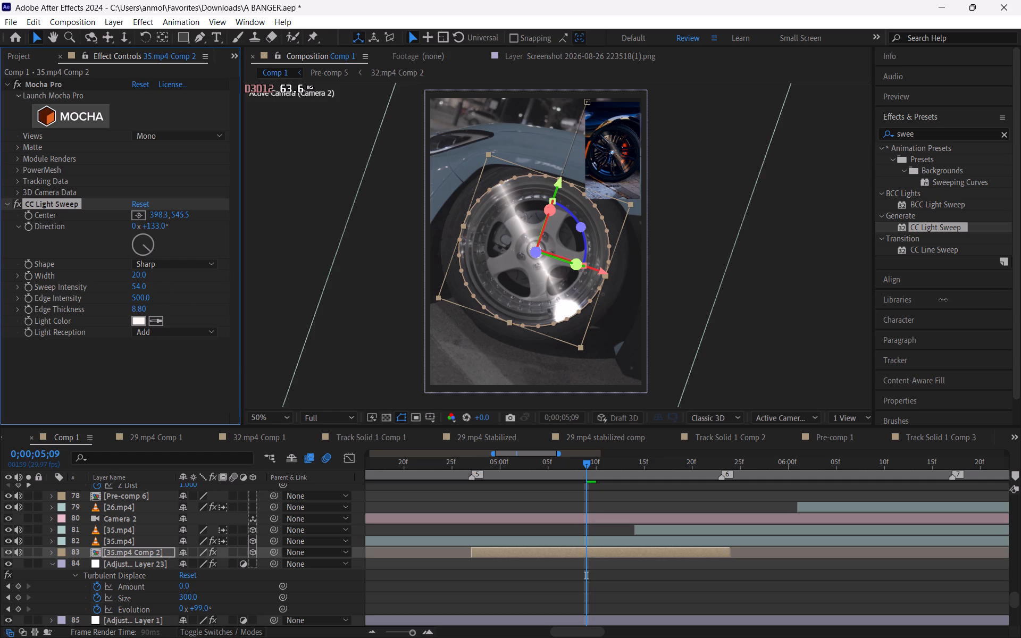
{"action": "left_click_drag", "start_coordinate": [943, 300], "coordinate": [0, 320]}
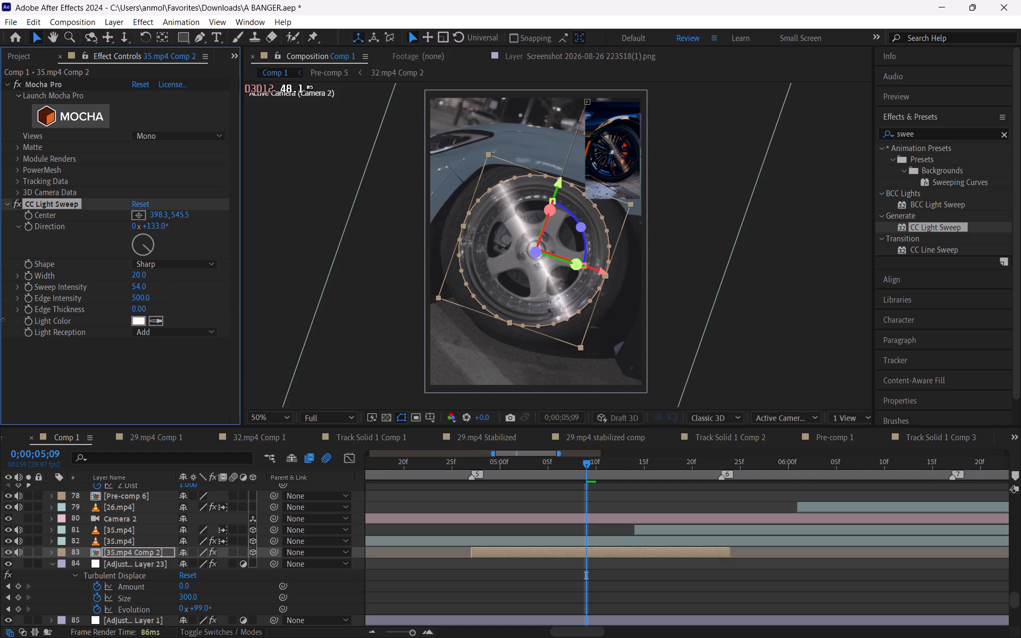
{"action": "left_click_drag", "start_coordinate": [0, 320], "coordinate": [4, 322]}
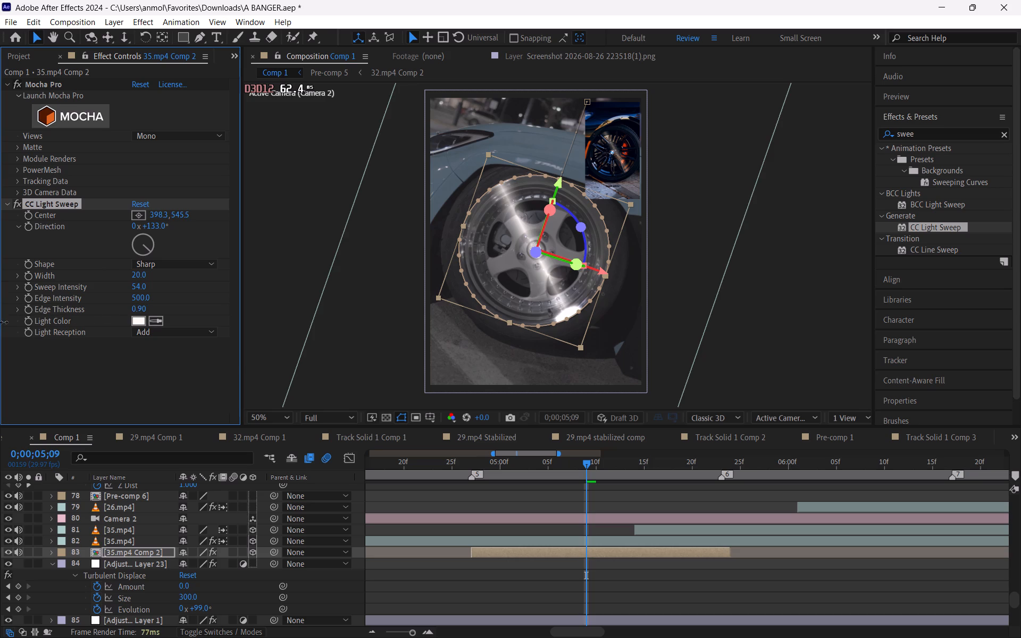
{"action": "left_click_drag", "start_coordinate": [4, 322], "coordinate": [0, 351]}
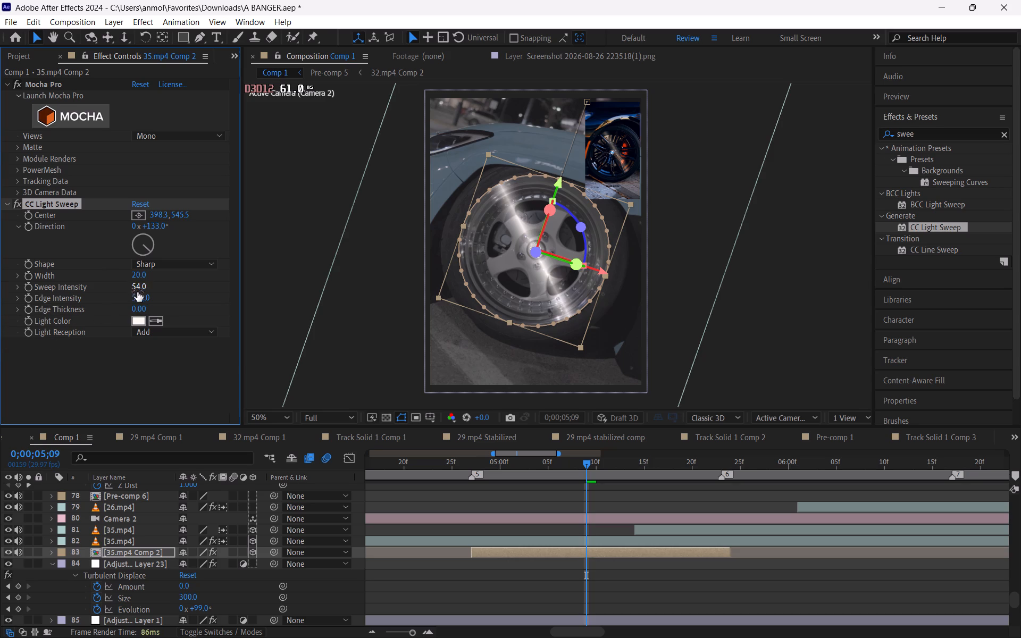
Set the light sweep's Width to 23.
{"action": "left_click_drag", "start_coordinate": [140, 274], "coordinate": [157, 274]}
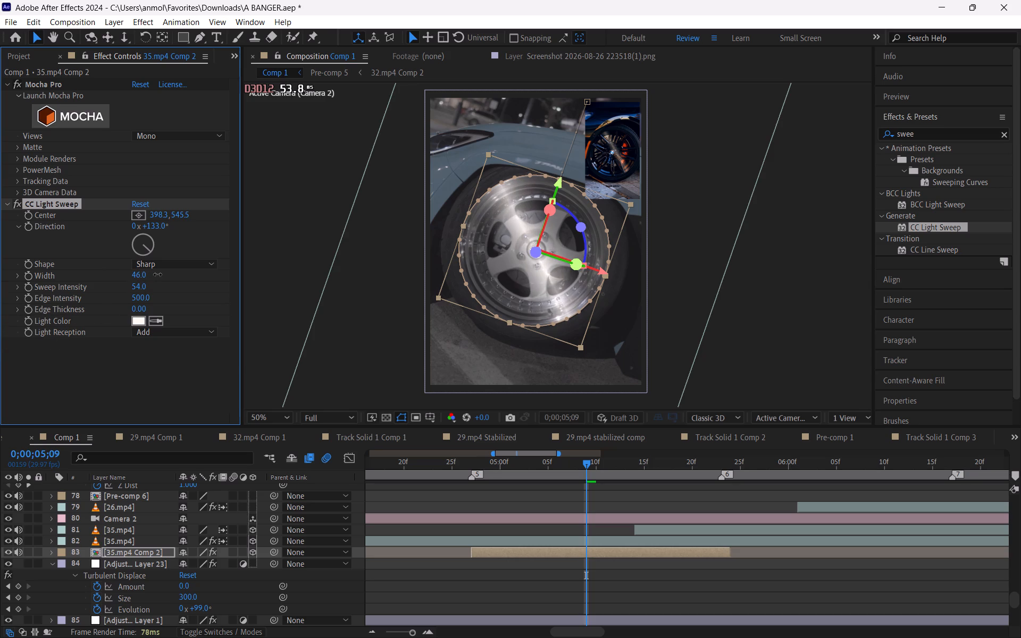
{"action": "left_click_drag", "start_coordinate": [157, 274], "coordinate": [153, 278]}
{"action": "left_click_drag", "start_coordinate": [153, 278], "coordinate": [148, 280]}
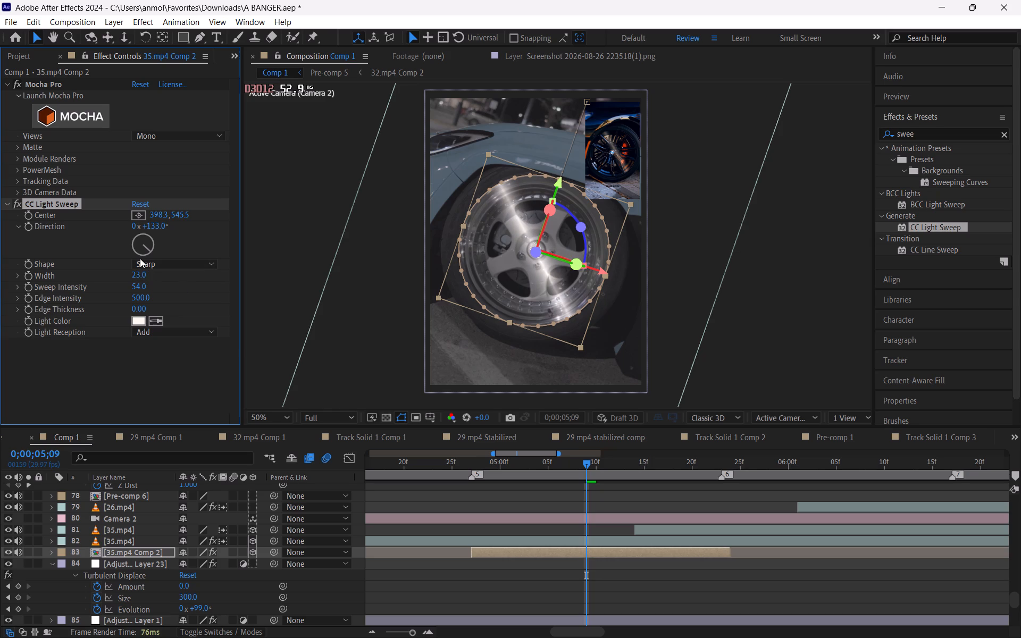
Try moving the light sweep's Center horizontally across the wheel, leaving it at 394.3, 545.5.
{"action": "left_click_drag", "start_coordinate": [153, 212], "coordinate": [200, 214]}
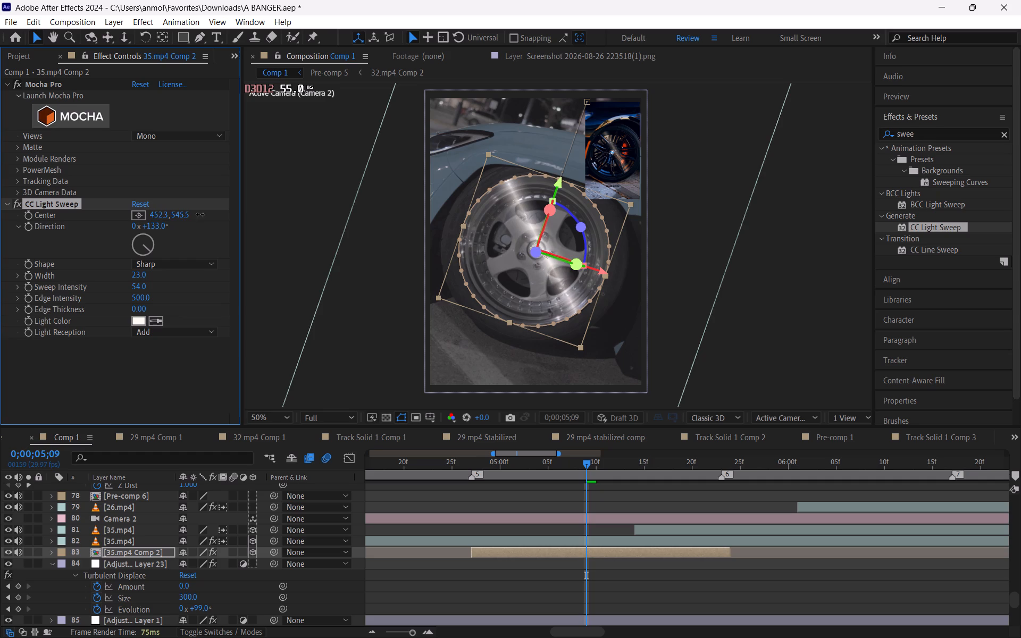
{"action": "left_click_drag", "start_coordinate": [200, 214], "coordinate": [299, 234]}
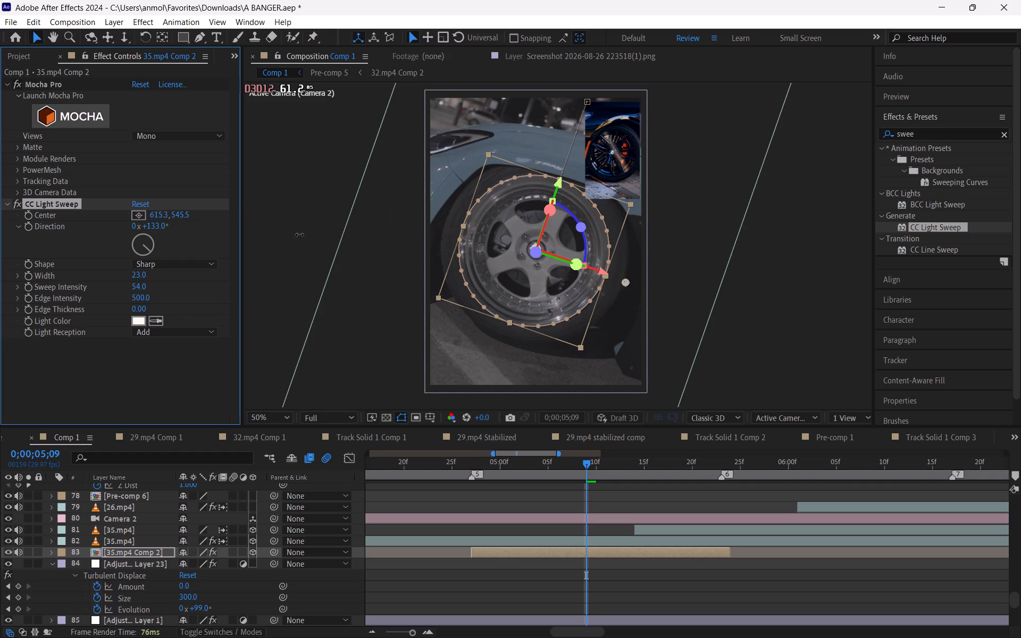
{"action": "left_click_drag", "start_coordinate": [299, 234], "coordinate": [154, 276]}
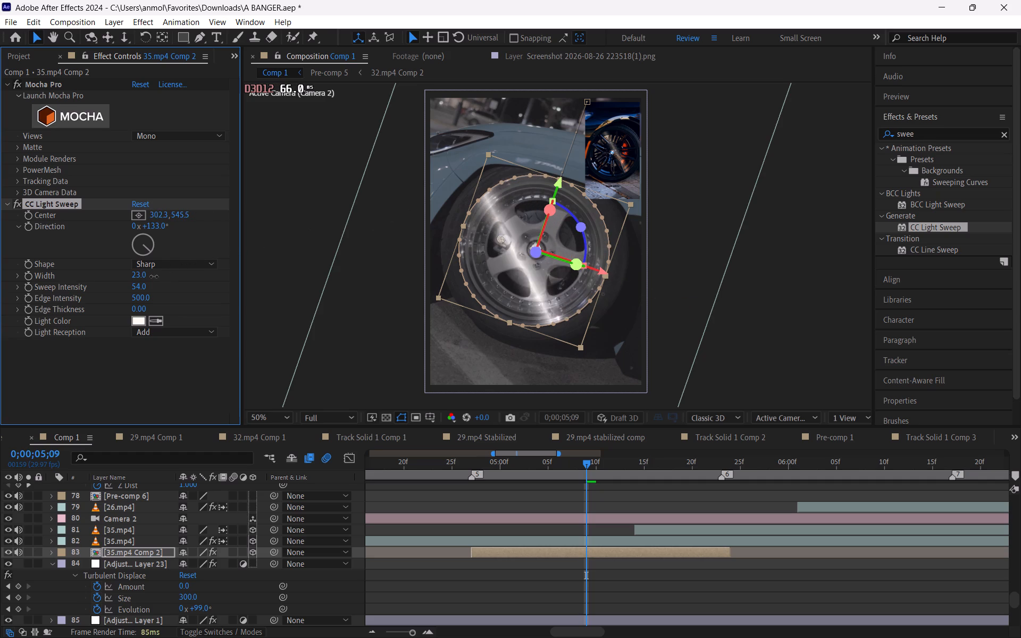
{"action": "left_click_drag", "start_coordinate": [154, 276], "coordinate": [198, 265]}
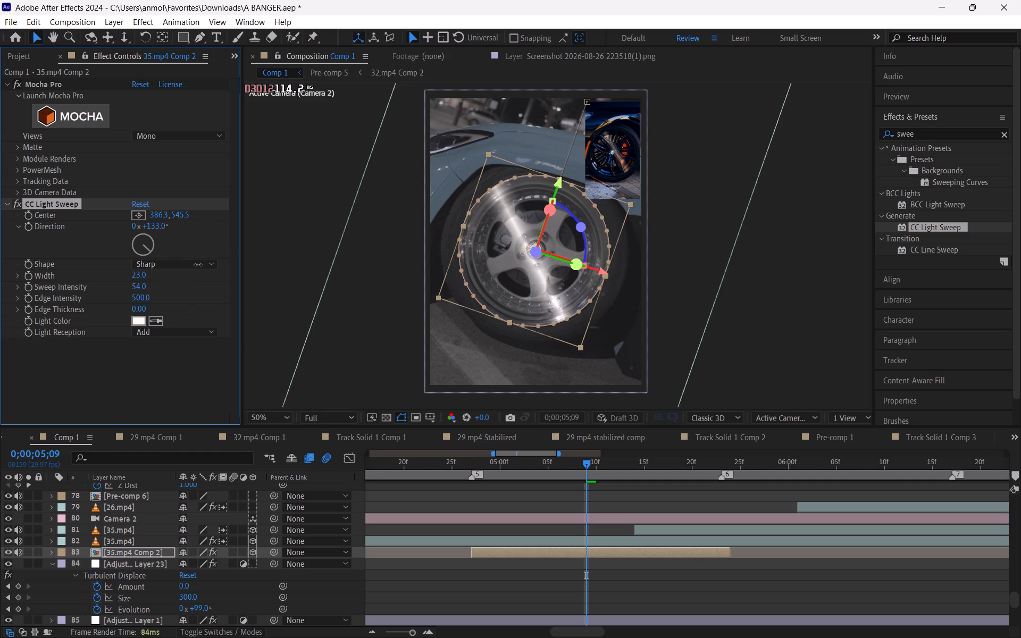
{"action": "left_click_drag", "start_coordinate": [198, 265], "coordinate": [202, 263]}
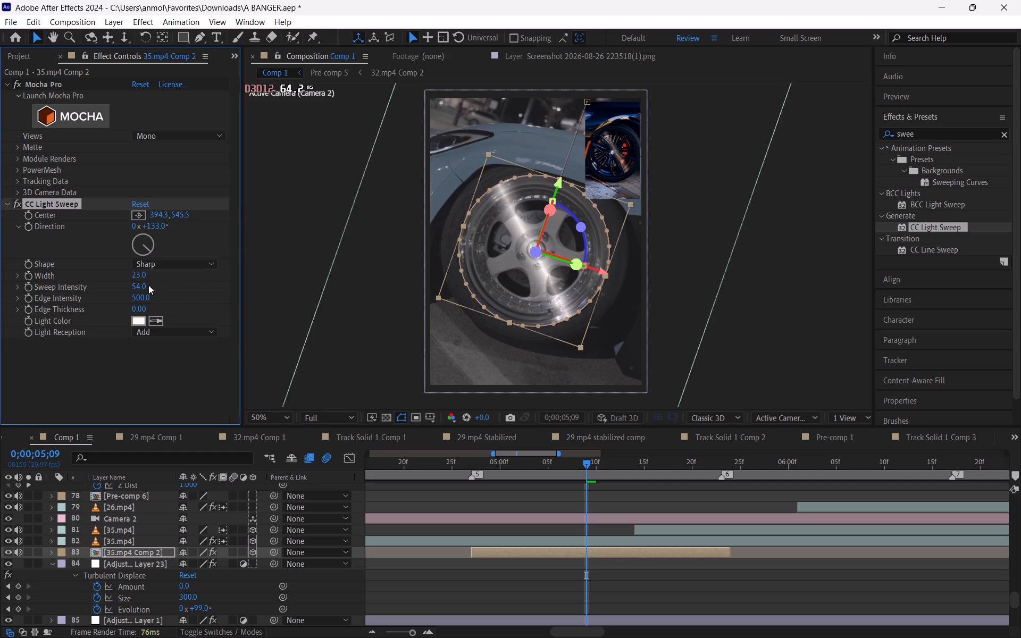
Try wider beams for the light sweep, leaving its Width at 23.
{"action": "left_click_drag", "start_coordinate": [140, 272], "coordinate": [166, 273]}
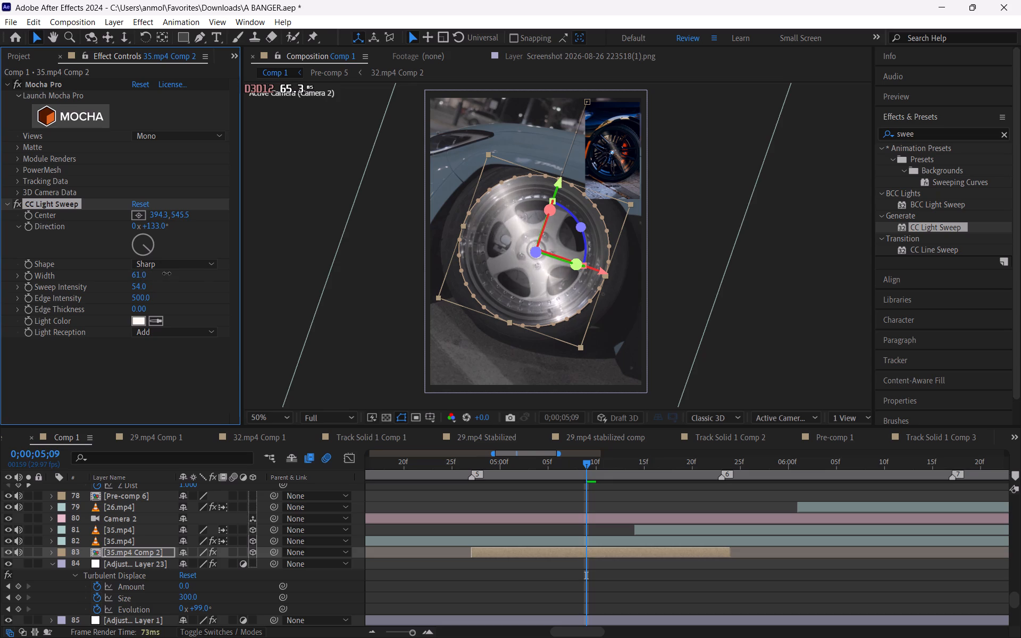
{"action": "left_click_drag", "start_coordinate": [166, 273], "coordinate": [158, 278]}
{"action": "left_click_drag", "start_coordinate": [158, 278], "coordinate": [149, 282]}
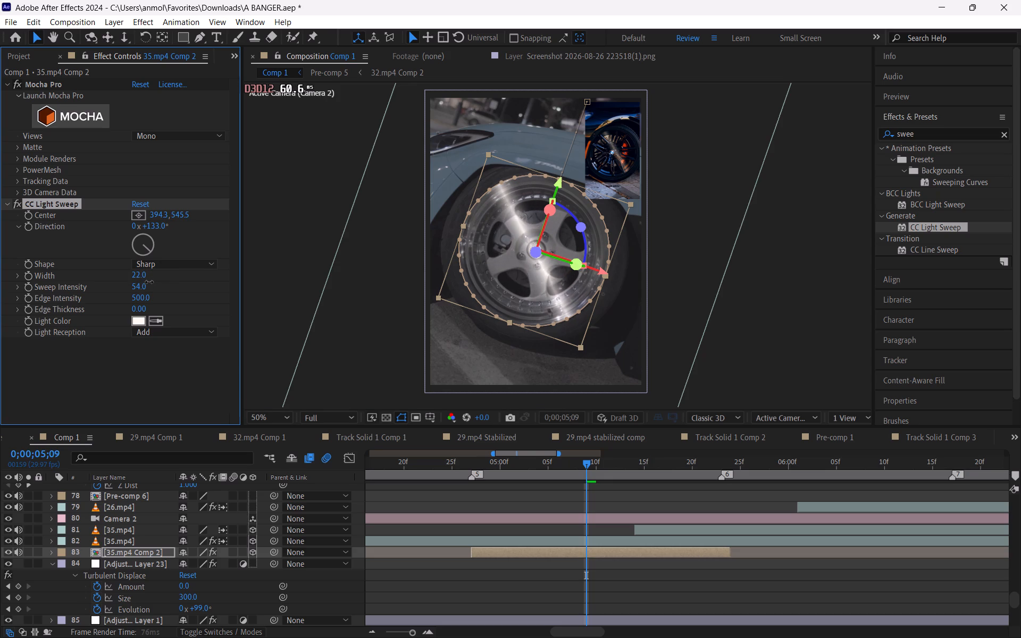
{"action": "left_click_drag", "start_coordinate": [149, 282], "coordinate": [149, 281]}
Start keyframing the light sweep's Direction at 0;00;05;05.
{"action": "left_click_drag", "start_coordinate": [515, 462], "coordinate": [514, 464]}
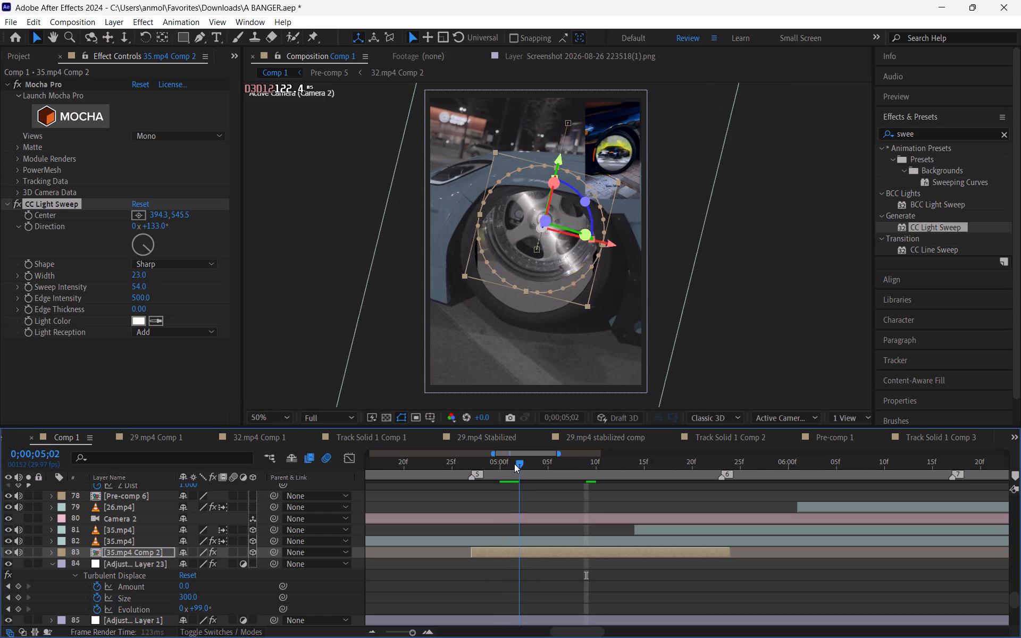
{"action": "left_click_drag", "start_coordinate": [514, 464], "coordinate": [532, 464]}
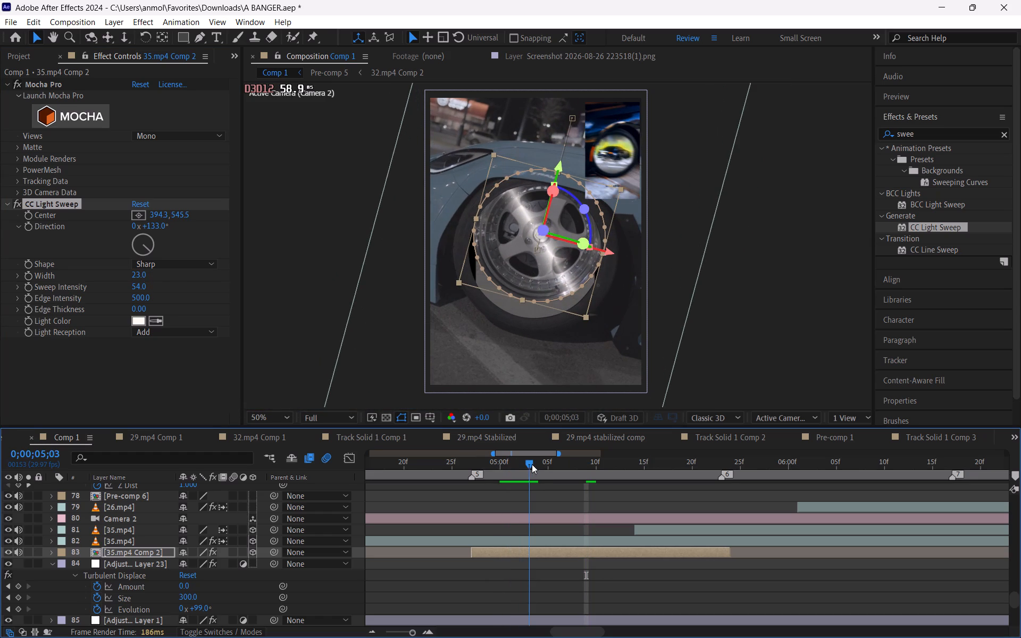
{"action": "left_click_drag", "start_coordinate": [532, 464], "coordinate": [545, 468]}
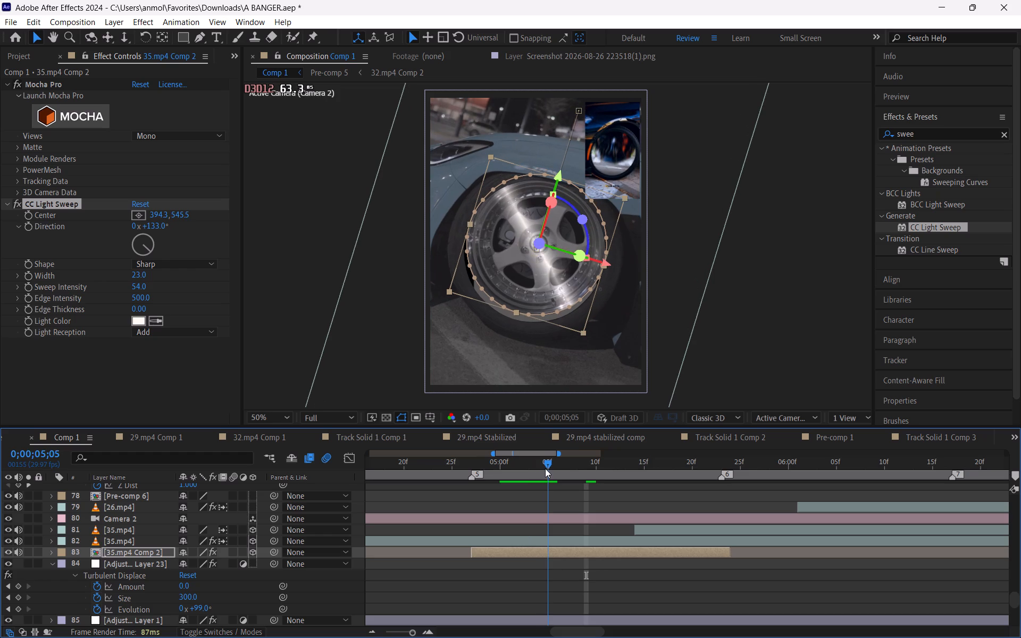
{"action": "left_click_drag", "start_coordinate": [545, 468], "coordinate": [548, 476]}
{"action": "left_click_drag", "start_coordinate": [548, 476], "coordinate": [550, 476]}
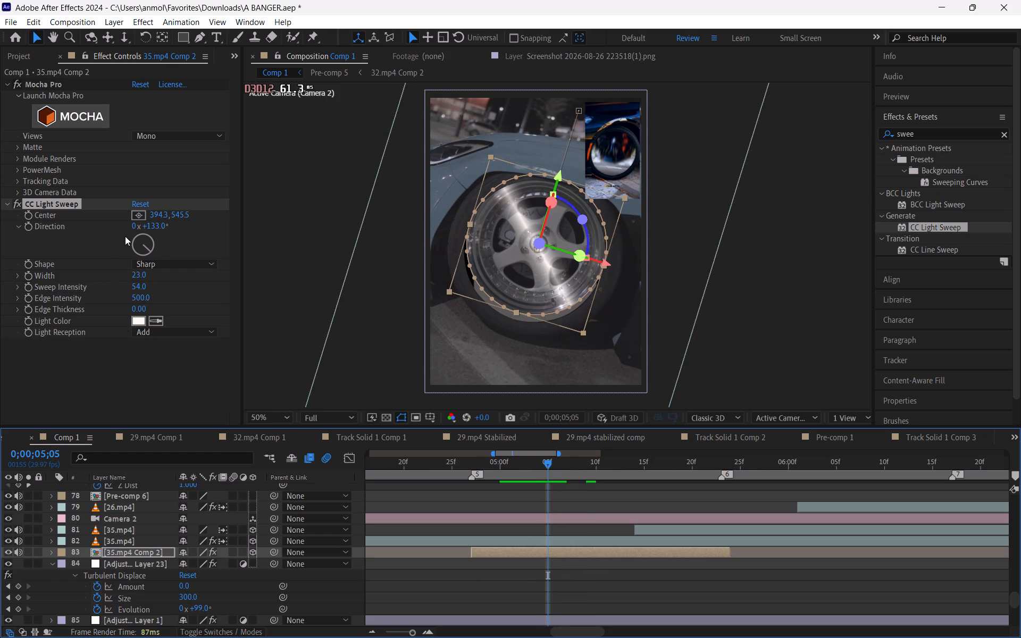
{"action": "left_click", "coordinate": [28, 226]}
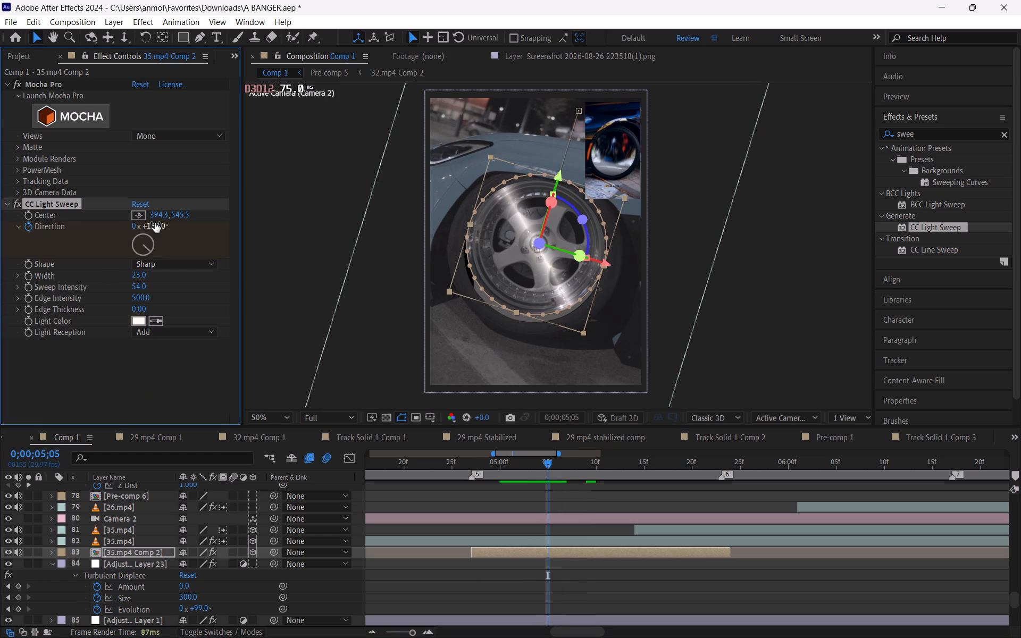
Move the light sweep's Center horizontally off the wheel to 101.3, 545.5.
{"action": "left_click_drag", "start_coordinate": [158, 215], "coordinate": [46, 255]}
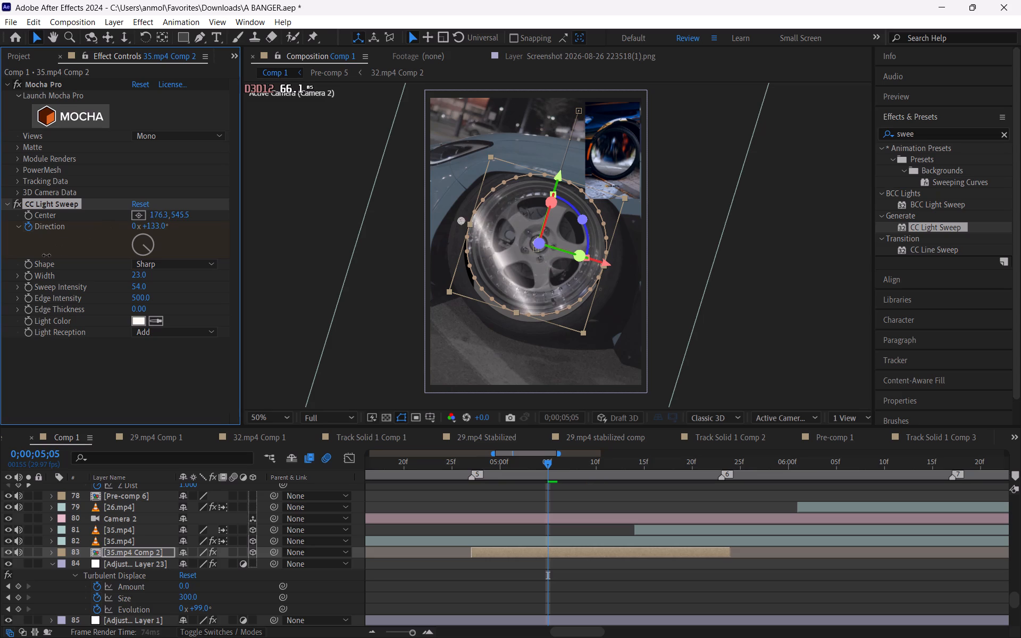
{"action": "left_click_drag", "start_coordinate": [46, 255], "coordinate": [28, 268]}
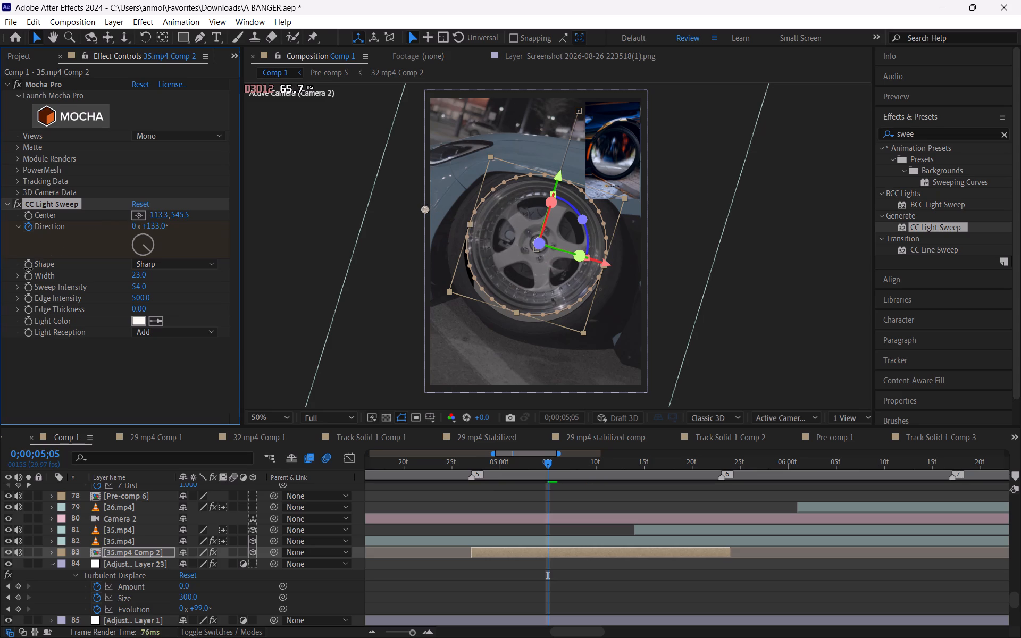
{"action": "left_click_drag", "start_coordinate": [28, 268], "coordinate": [21, 272]}
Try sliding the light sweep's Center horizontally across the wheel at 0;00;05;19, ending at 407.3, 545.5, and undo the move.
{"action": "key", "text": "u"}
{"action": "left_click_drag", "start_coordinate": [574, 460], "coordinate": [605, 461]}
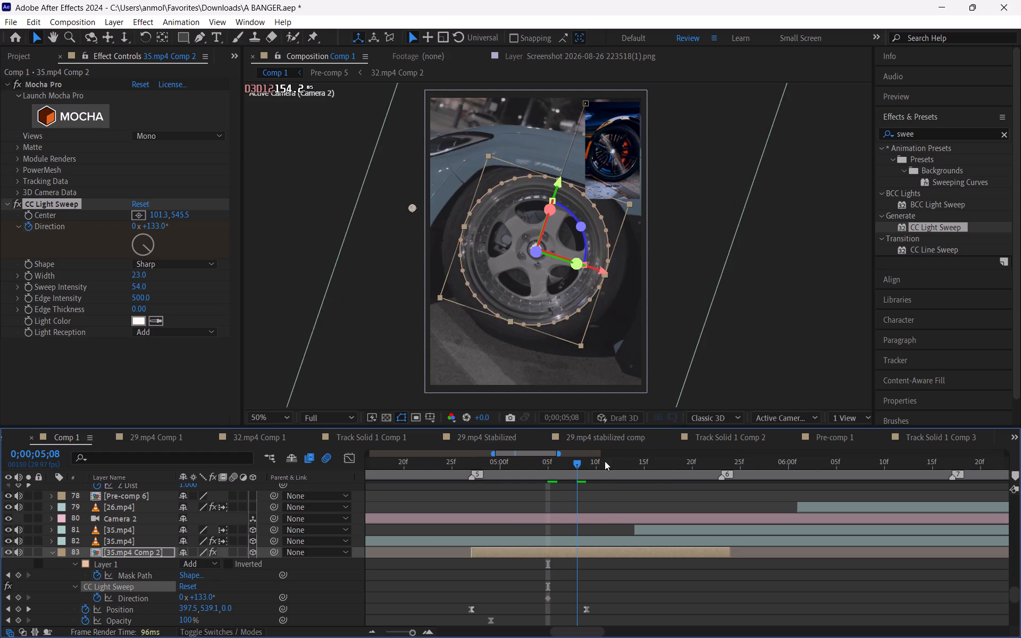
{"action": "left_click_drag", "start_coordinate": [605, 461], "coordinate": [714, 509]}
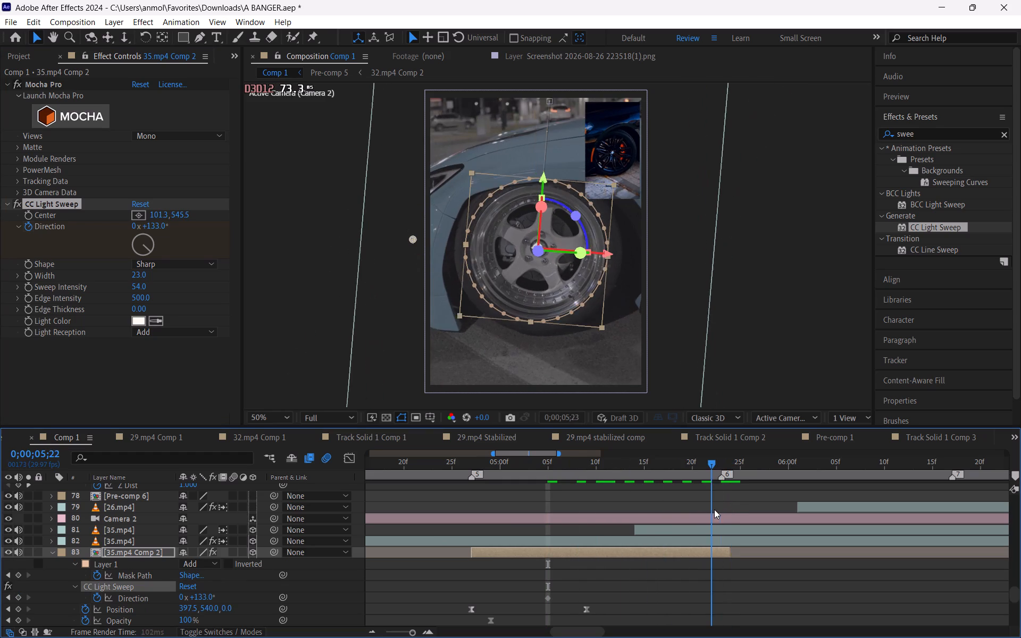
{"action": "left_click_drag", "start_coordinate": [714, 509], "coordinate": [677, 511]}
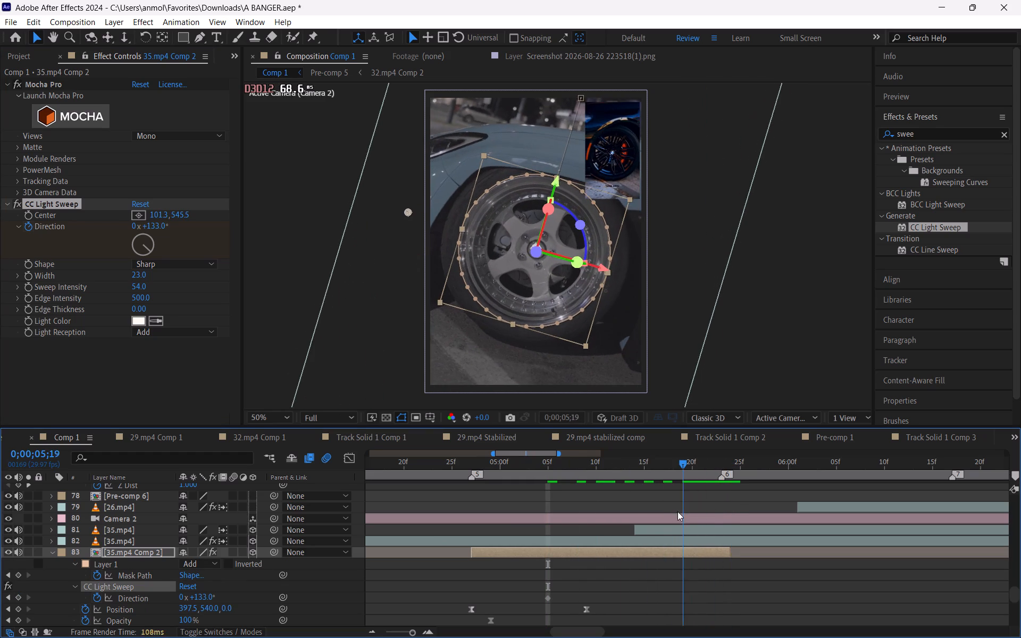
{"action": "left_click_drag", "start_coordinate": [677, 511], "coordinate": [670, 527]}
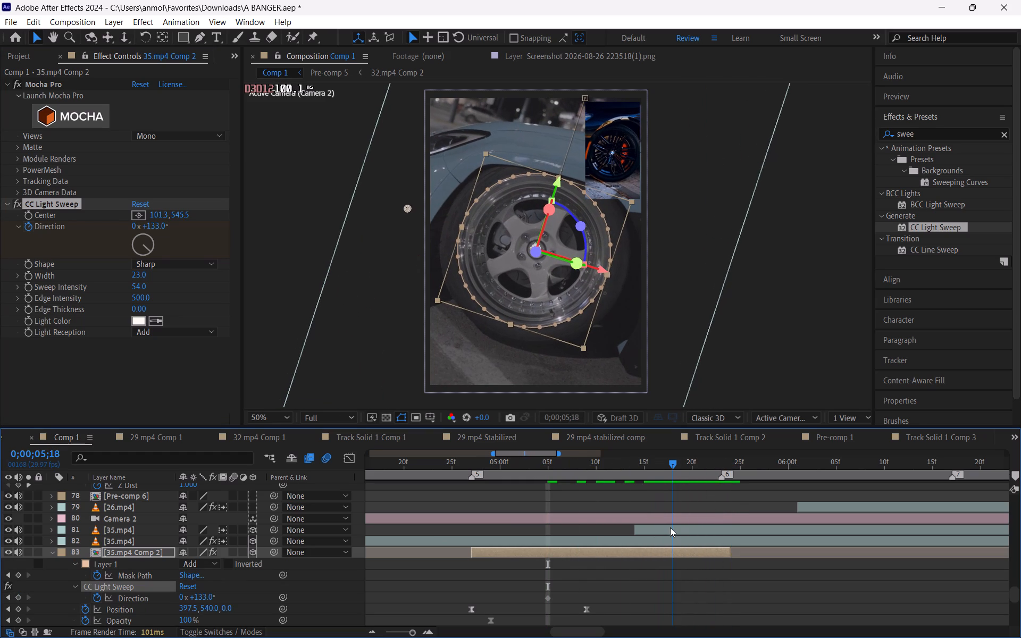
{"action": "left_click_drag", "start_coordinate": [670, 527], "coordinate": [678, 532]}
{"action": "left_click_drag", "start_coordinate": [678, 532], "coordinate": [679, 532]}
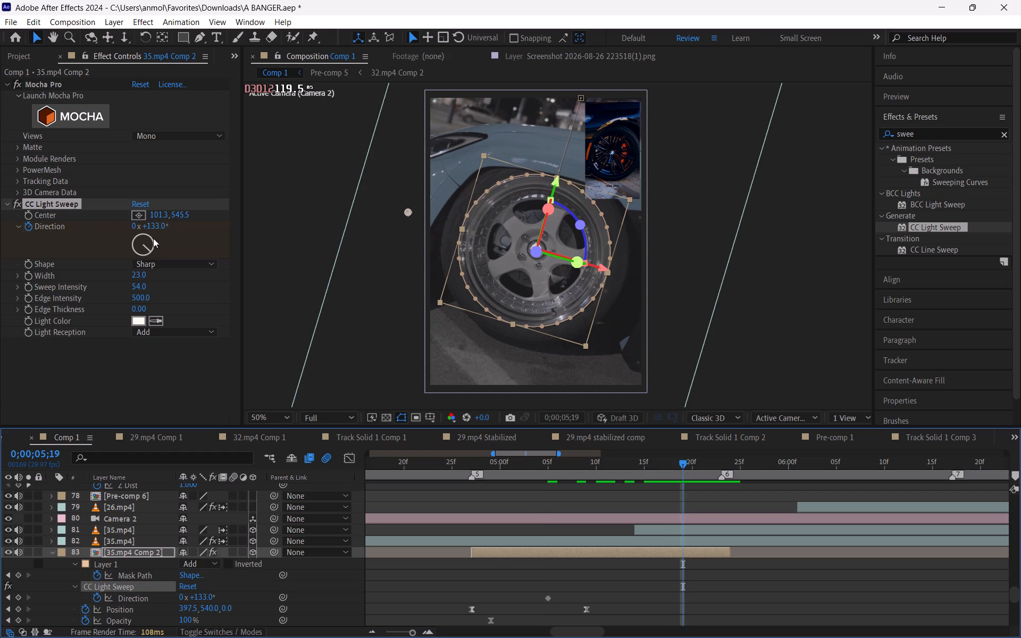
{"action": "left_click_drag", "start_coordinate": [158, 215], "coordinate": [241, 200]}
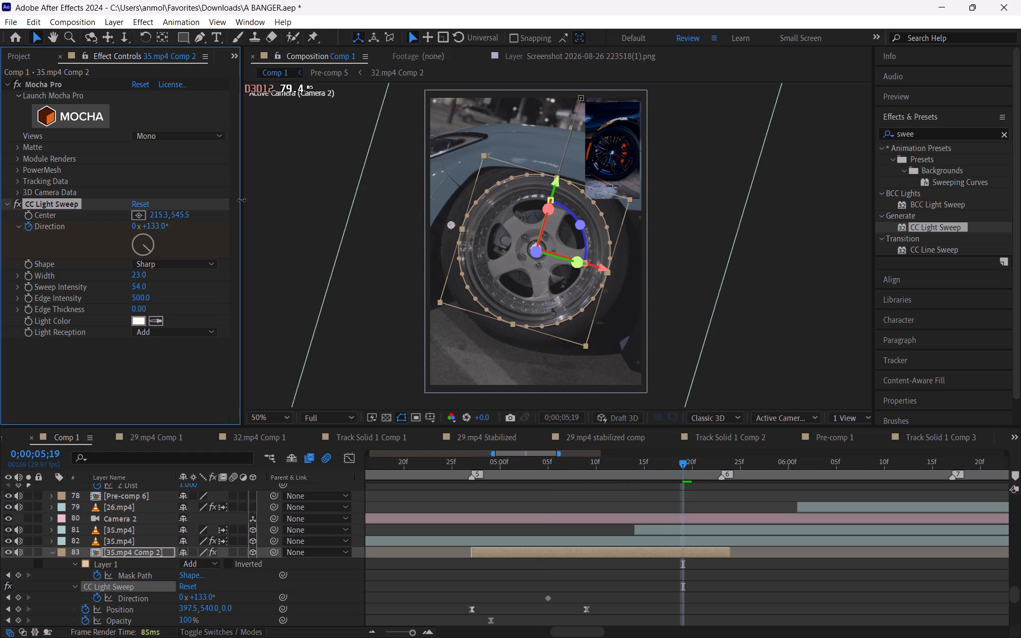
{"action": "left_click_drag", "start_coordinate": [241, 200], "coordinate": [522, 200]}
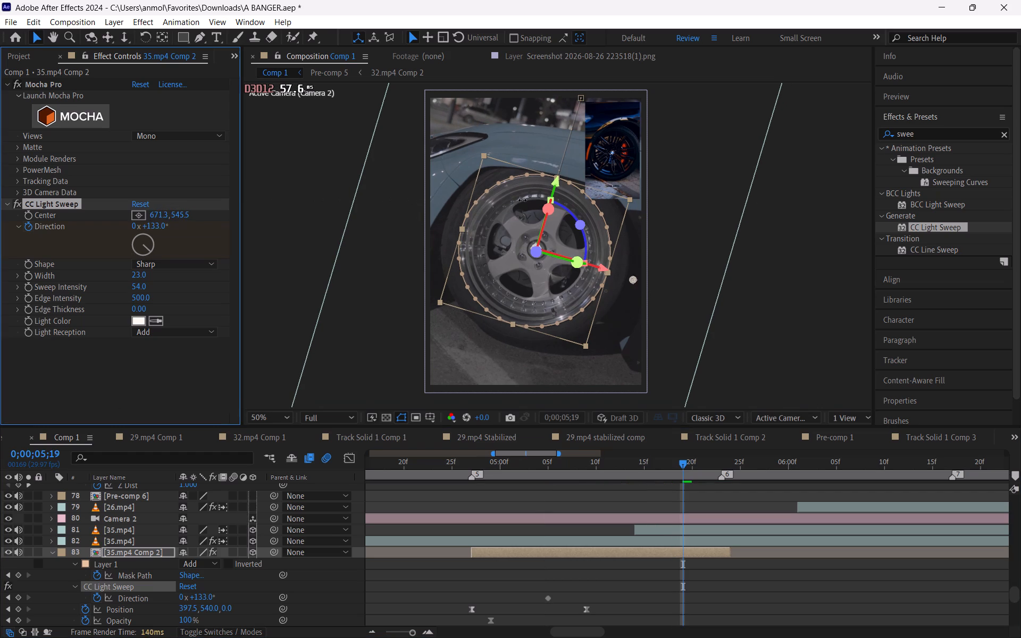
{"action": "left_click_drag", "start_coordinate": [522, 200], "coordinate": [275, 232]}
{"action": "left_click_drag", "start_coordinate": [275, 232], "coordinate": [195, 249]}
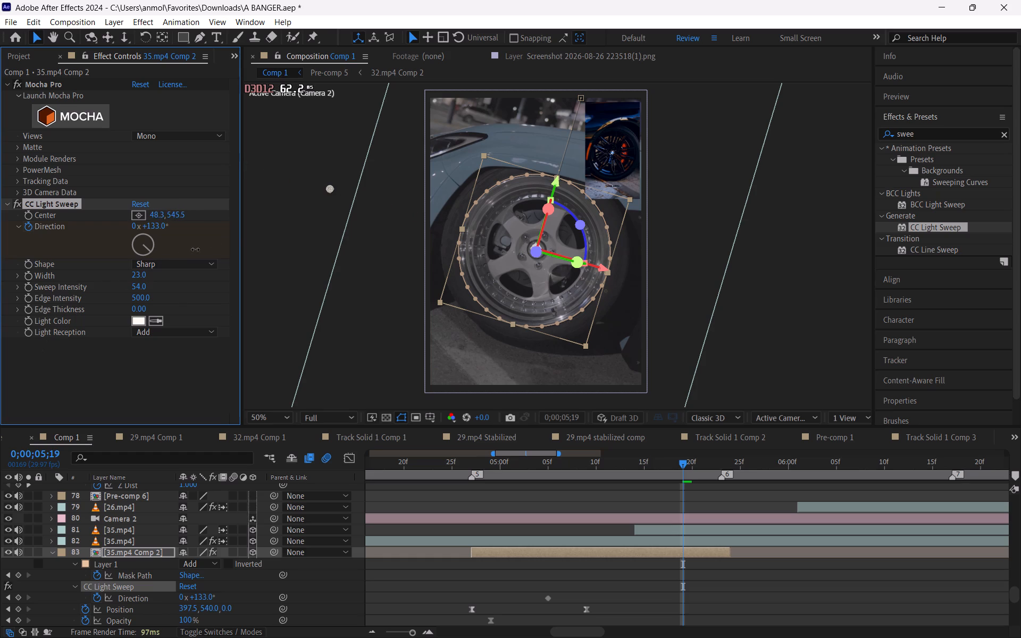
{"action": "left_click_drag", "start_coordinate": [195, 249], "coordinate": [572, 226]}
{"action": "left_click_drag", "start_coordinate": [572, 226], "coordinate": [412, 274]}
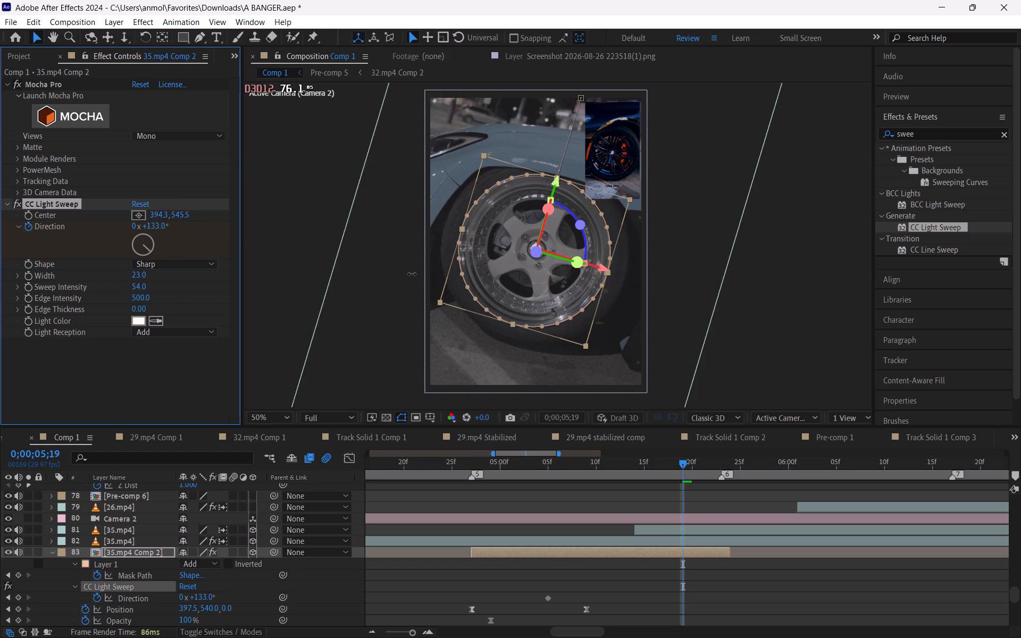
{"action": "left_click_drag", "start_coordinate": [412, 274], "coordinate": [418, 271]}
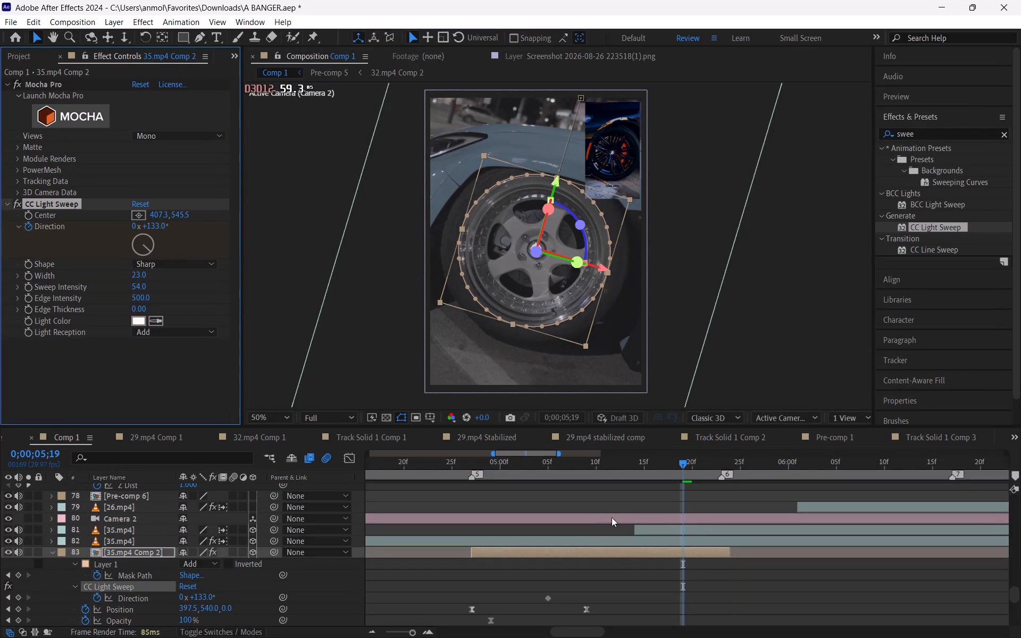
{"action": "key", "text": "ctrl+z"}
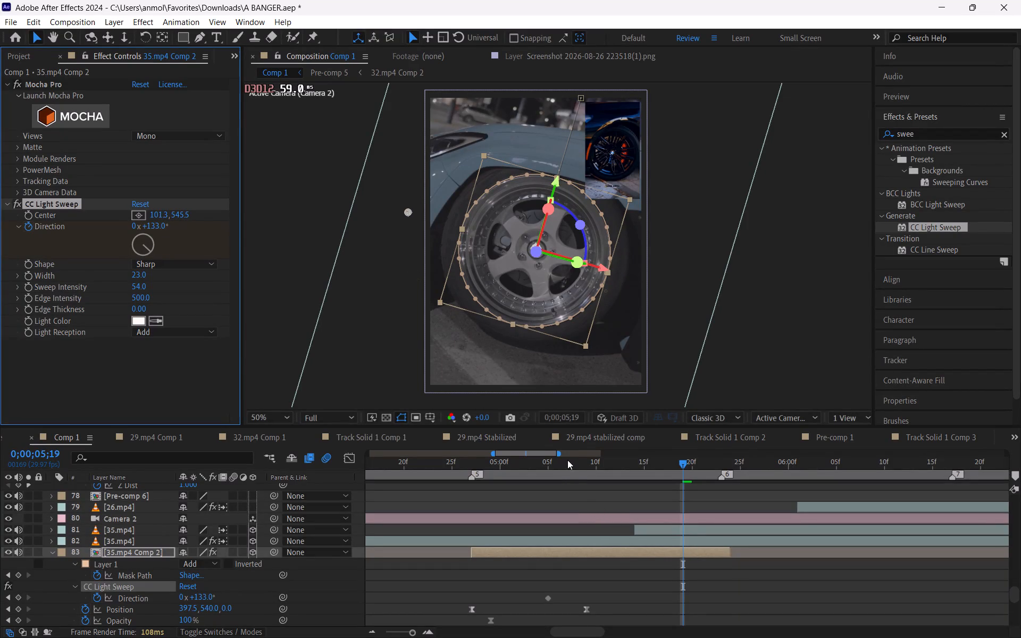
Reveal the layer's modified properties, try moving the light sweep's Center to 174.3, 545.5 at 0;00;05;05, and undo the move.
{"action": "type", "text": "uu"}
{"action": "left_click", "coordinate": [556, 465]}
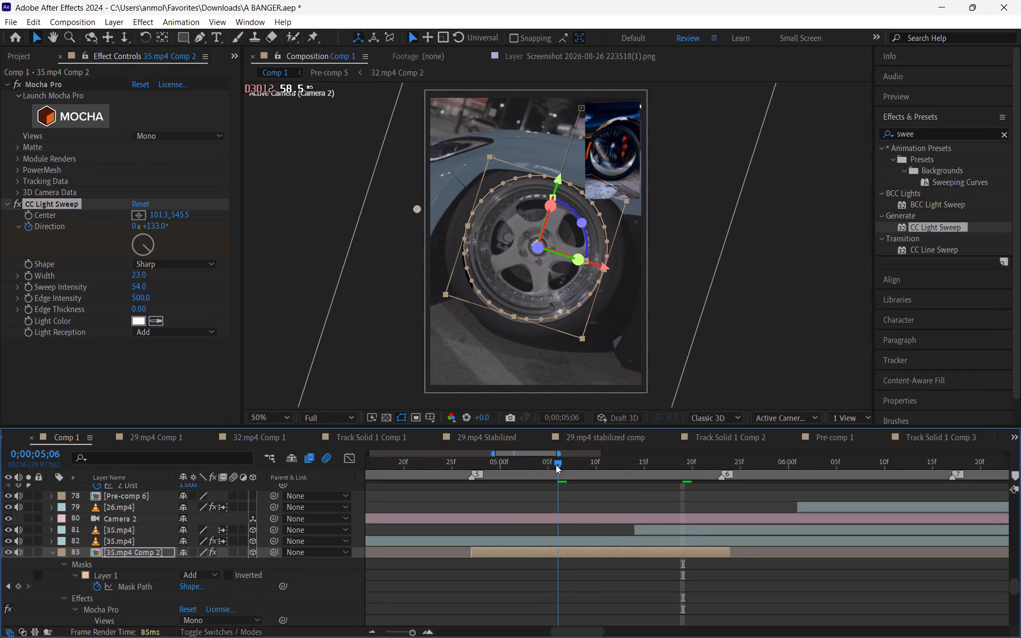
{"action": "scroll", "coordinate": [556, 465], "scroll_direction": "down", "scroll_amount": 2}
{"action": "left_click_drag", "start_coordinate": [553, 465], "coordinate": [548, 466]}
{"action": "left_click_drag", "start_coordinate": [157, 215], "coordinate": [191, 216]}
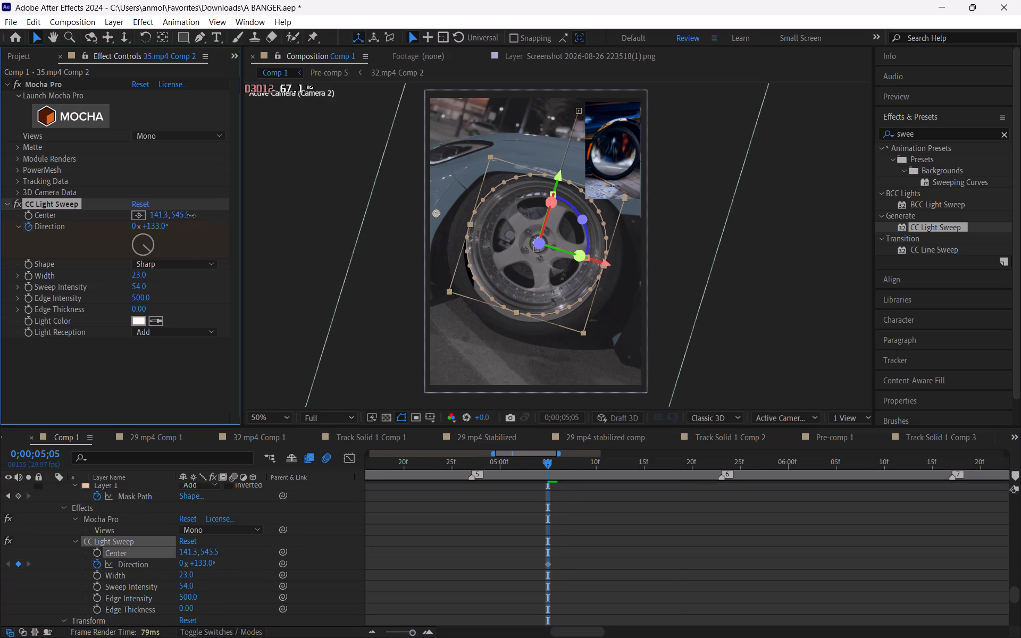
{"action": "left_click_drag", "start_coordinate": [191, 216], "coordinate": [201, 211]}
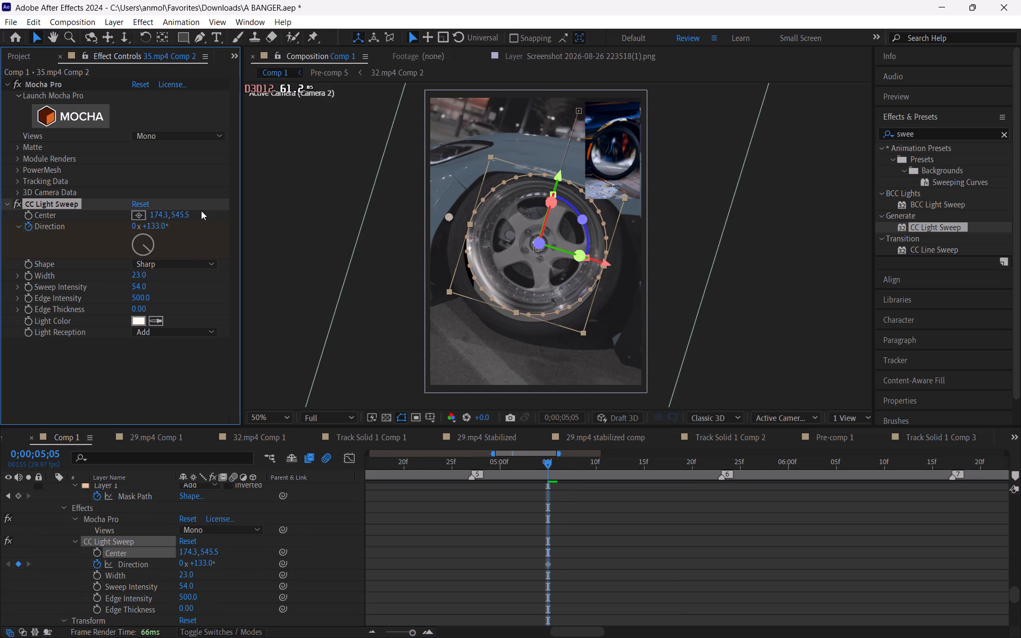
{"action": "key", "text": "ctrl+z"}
Copy the light sweep's Direction keyframe from 0;00;05;05 and paste it at 0;00;05;19.
{"action": "scroll", "coordinate": [488, 506], "scroll_direction": "up", "scroll_amount": 1}
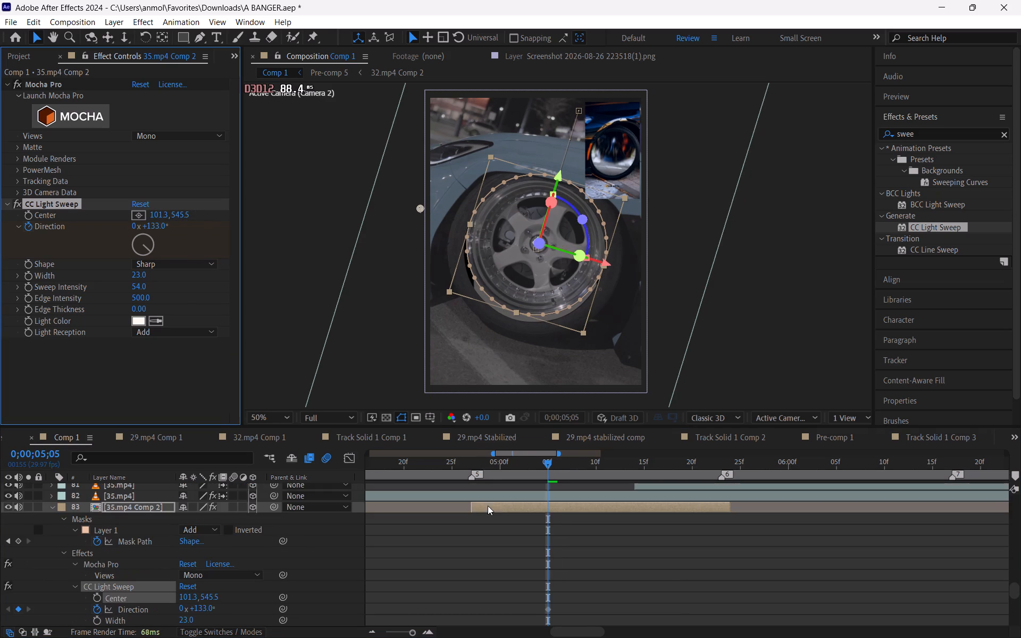
{"action": "left_click_drag", "start_coordinate": [562, 607], "coordinate": [538, 613]}
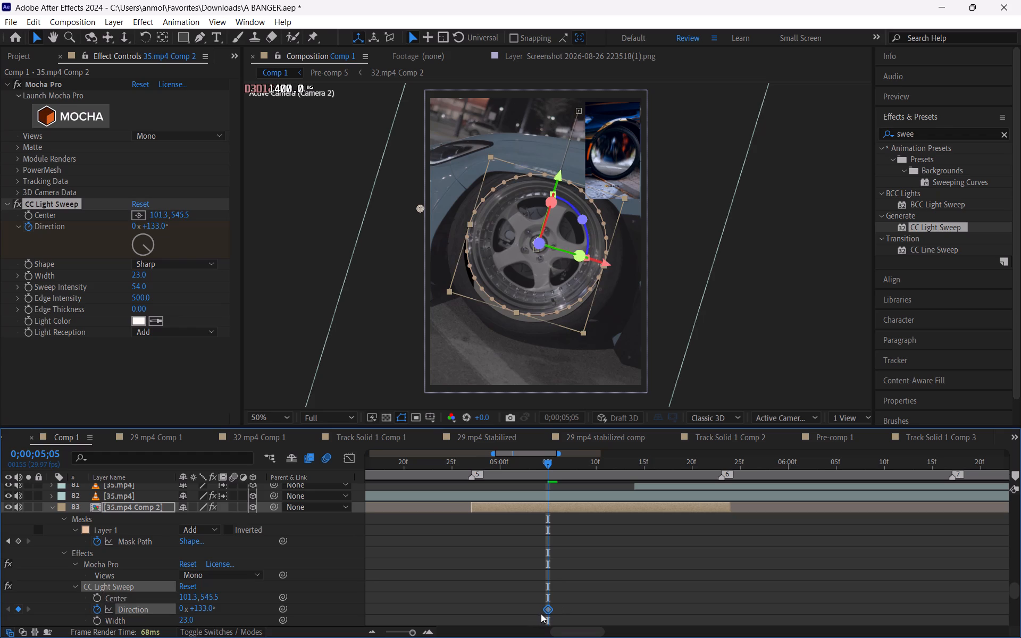
{"action": "key", "text": "ctrl+c"}
{"action": "key", "text": "ctrl+c"}
{"action": "left_click_drag", "start_coordinate": [632, 459], "coordinate": [658, 466]}
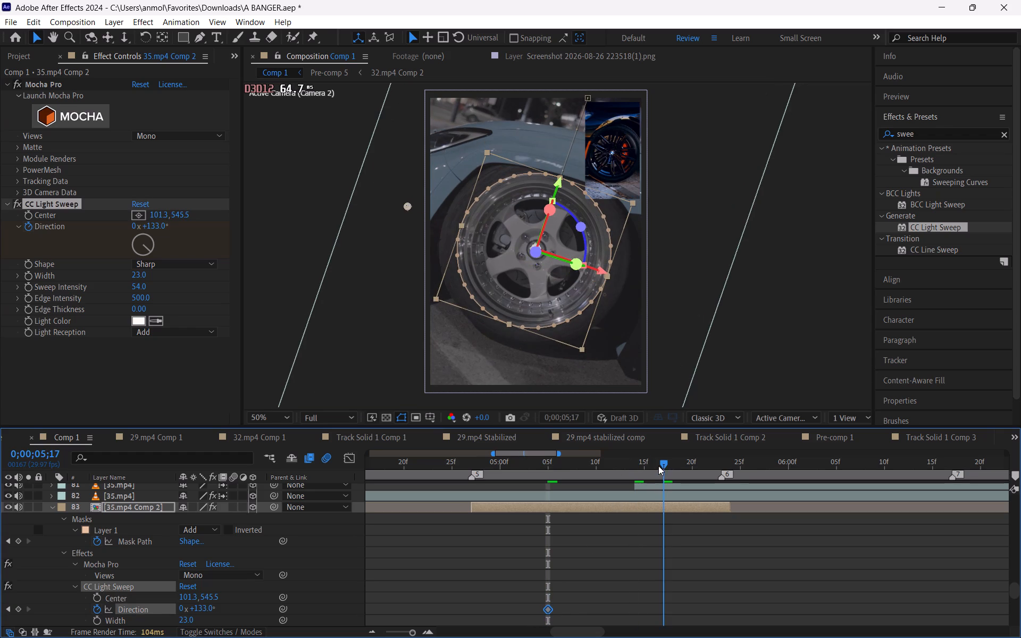
{"action": "left_click_drag", "start_coordinate": [658, 466], "coordinate": [675, 467]}
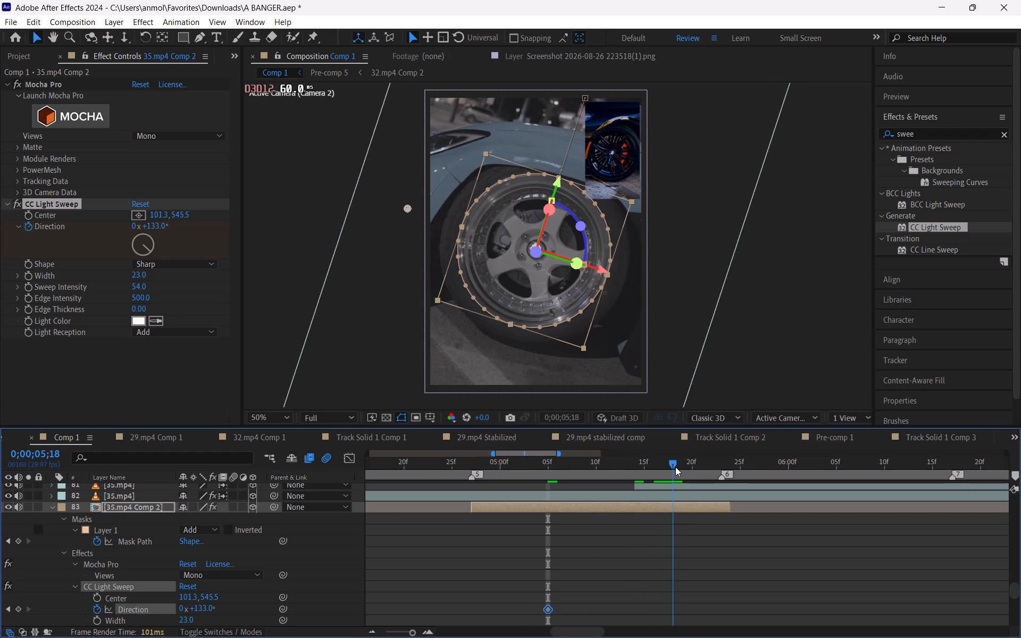
{"action": "left_click_drag", "start_coordinate": [675, 467], "coordinate": [680, 468]}
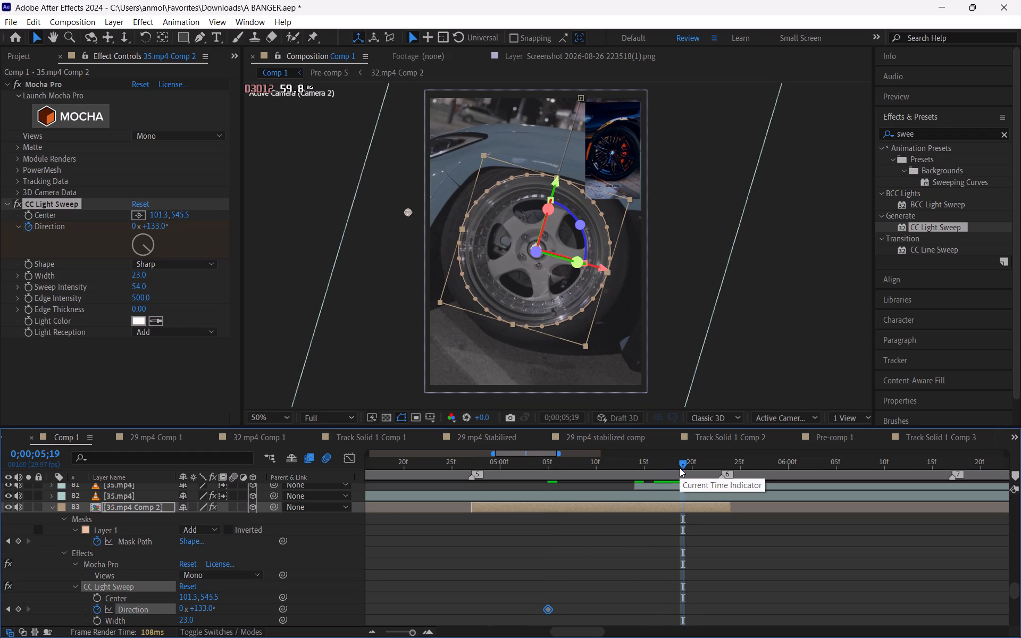
{"action": "key", "text": "ctrl+v"}
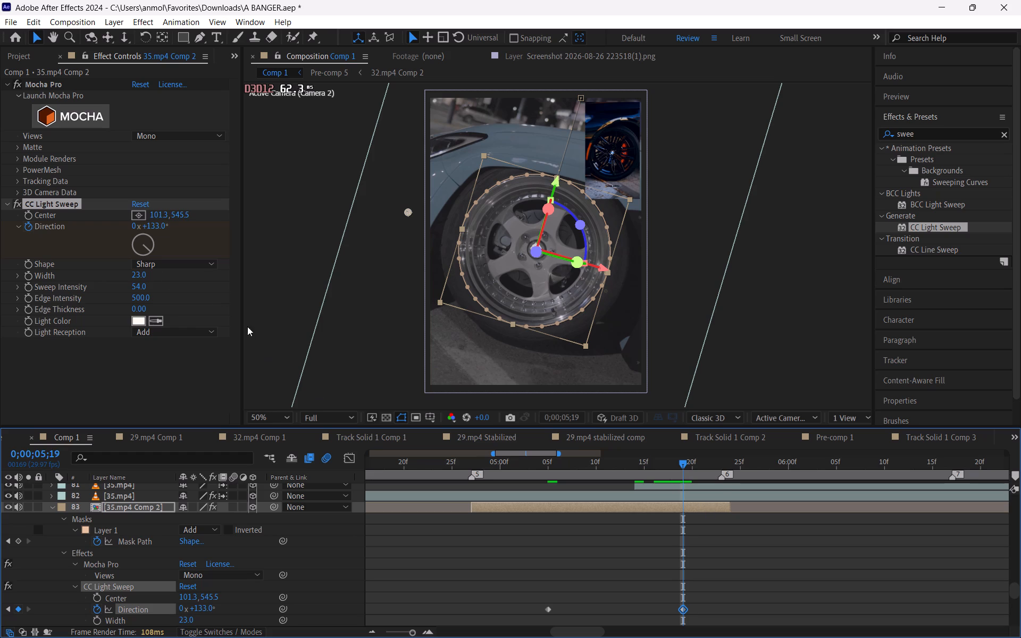
Move the light sweep's Center horizontally to 216.3, 545.5 with the playhead at 0;00;05;19.
{"action": "left_click_drag", "start_coordinate": [158, 215], "coordinate": [232, 217]}
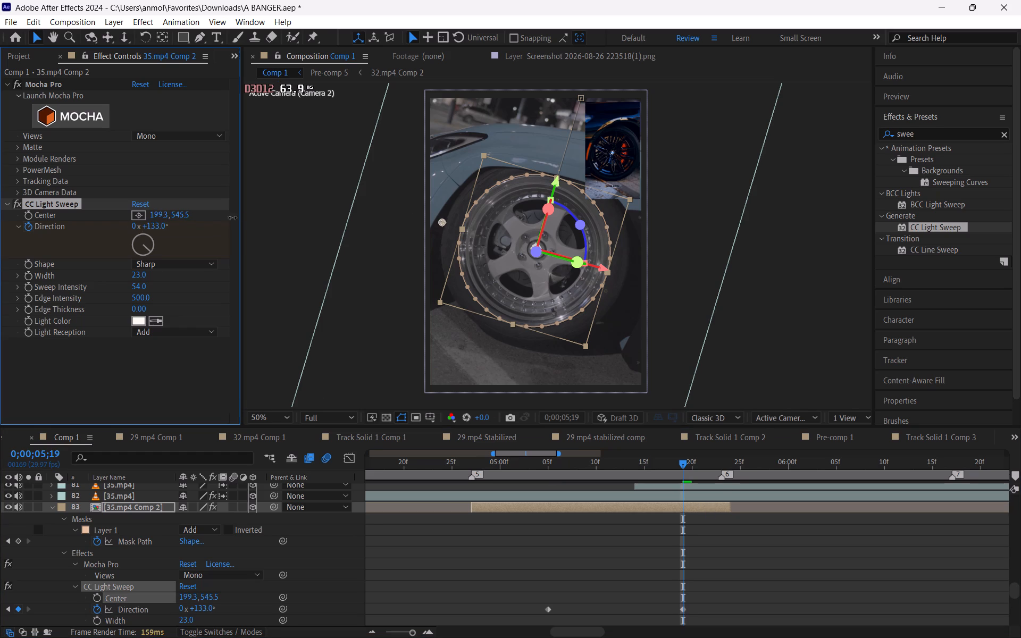
{"action": "left_click_drag", "start_coordinate": [232, 217], "coordinate": [237, 217]}
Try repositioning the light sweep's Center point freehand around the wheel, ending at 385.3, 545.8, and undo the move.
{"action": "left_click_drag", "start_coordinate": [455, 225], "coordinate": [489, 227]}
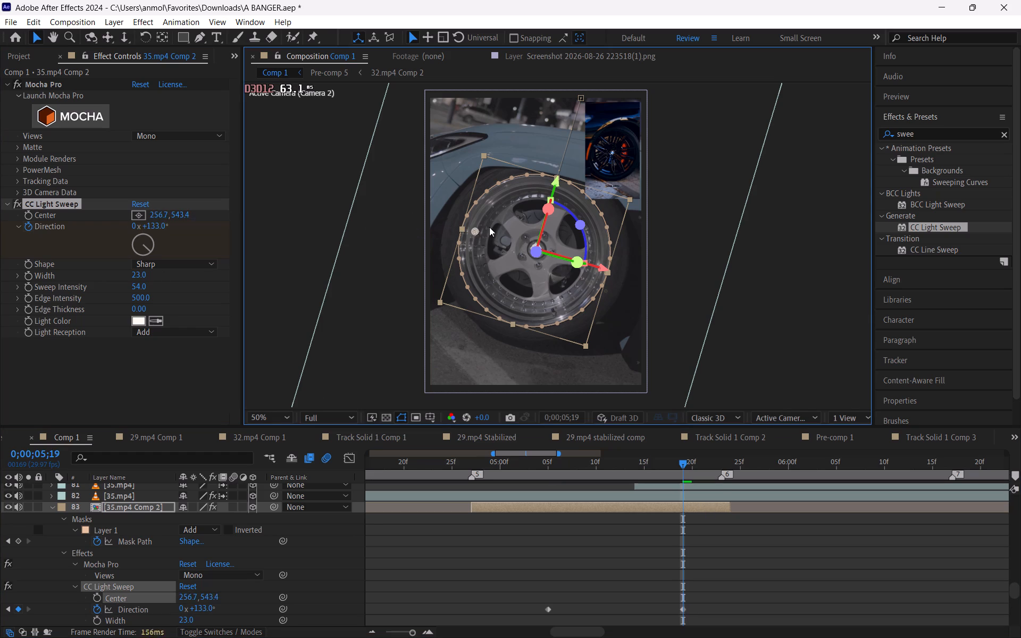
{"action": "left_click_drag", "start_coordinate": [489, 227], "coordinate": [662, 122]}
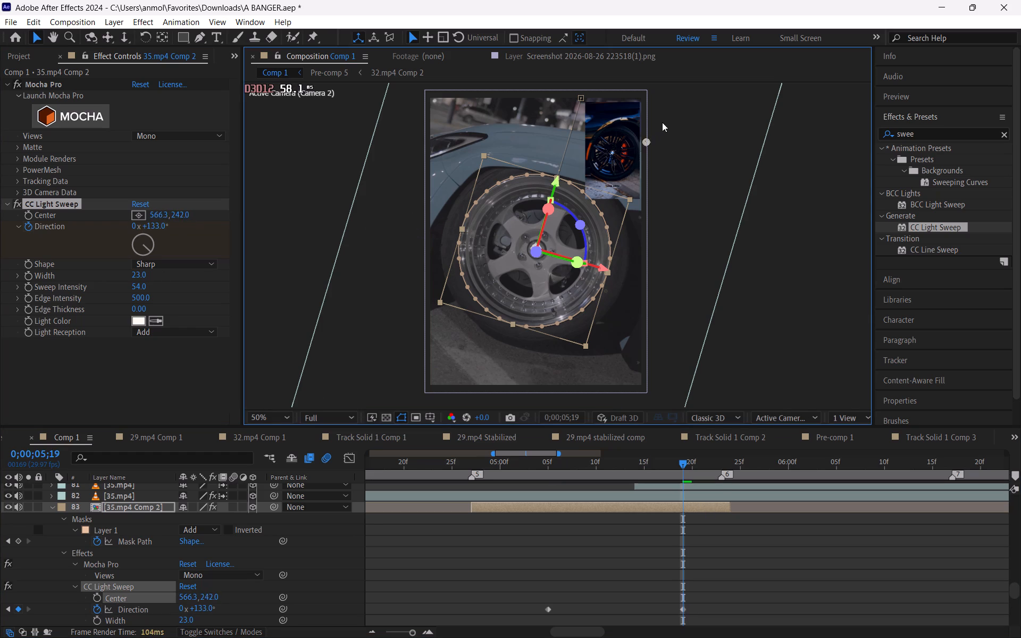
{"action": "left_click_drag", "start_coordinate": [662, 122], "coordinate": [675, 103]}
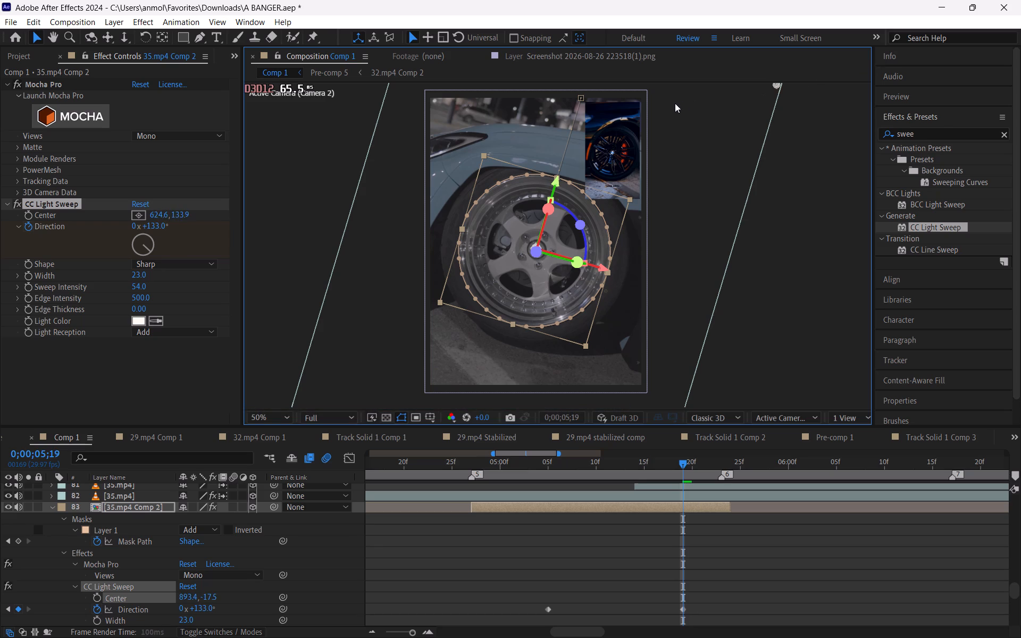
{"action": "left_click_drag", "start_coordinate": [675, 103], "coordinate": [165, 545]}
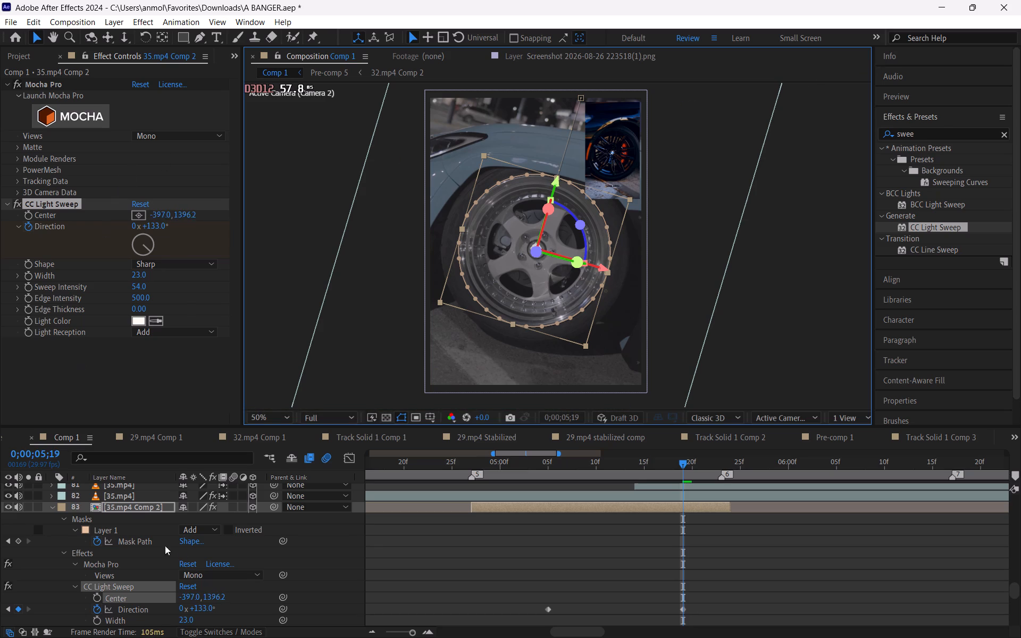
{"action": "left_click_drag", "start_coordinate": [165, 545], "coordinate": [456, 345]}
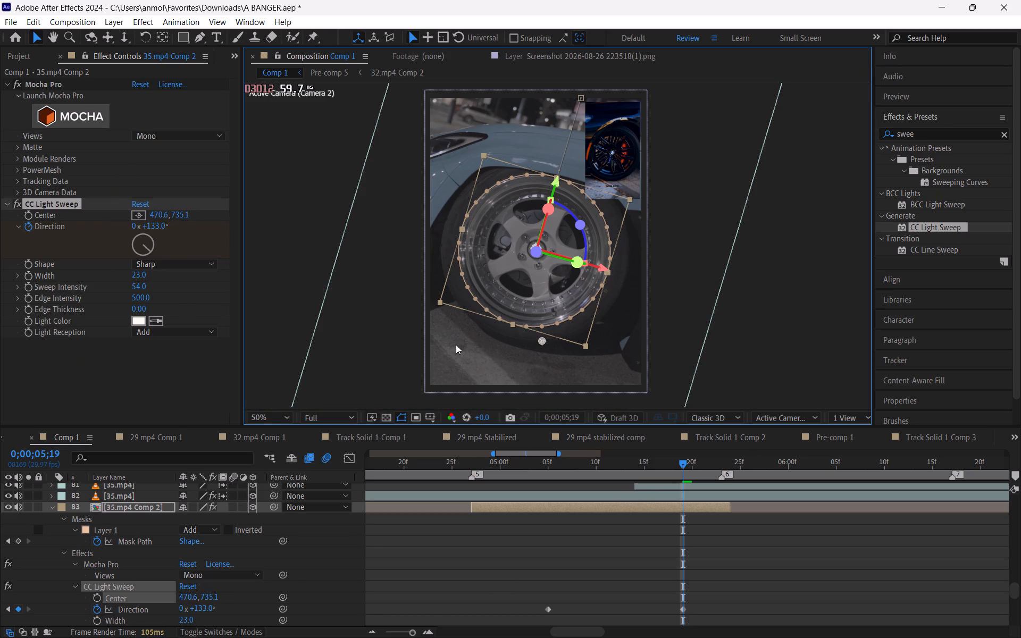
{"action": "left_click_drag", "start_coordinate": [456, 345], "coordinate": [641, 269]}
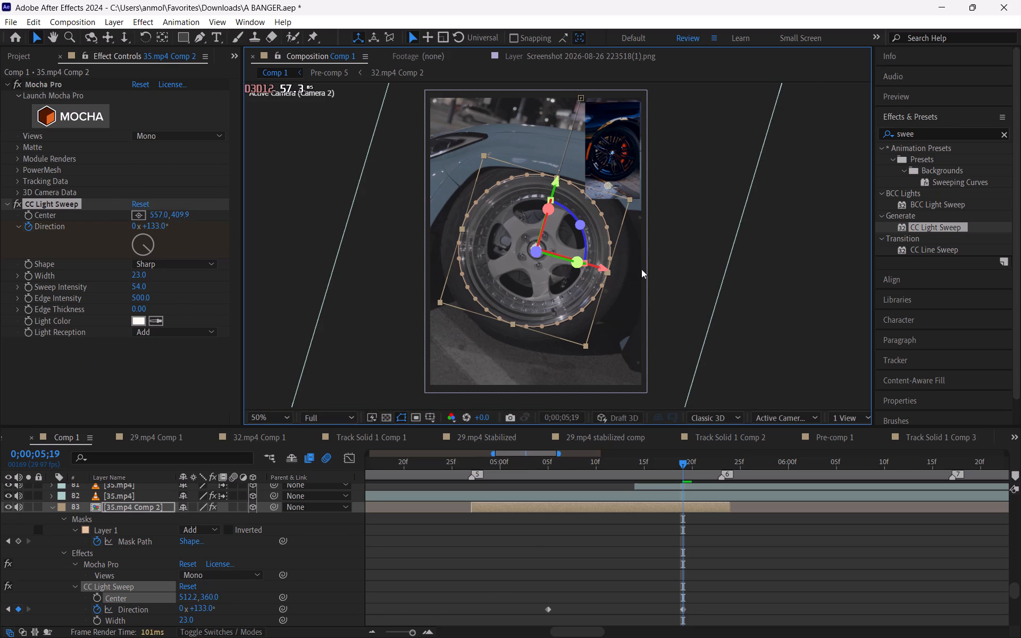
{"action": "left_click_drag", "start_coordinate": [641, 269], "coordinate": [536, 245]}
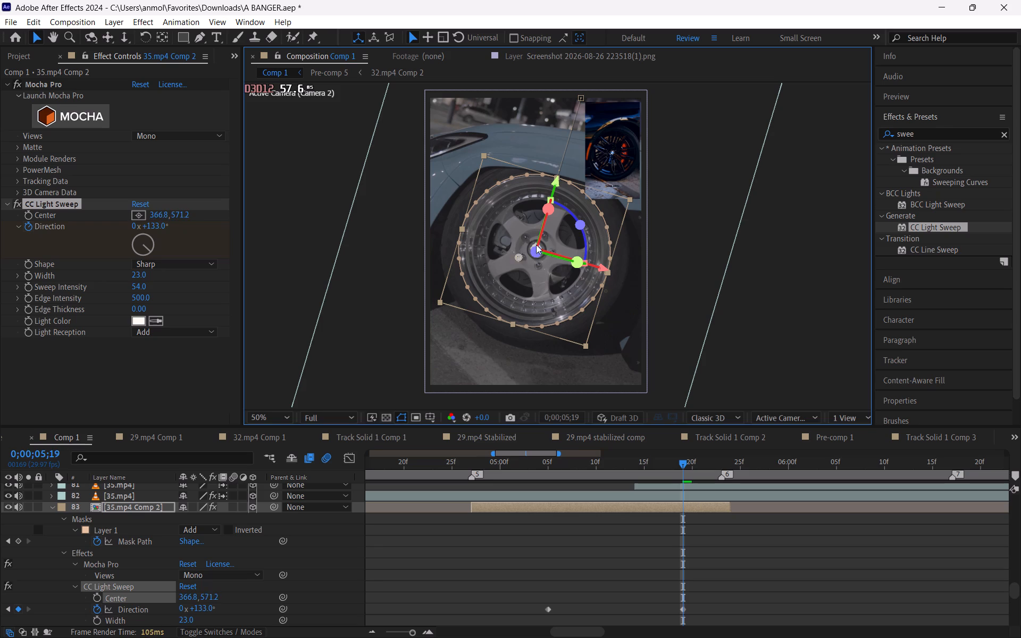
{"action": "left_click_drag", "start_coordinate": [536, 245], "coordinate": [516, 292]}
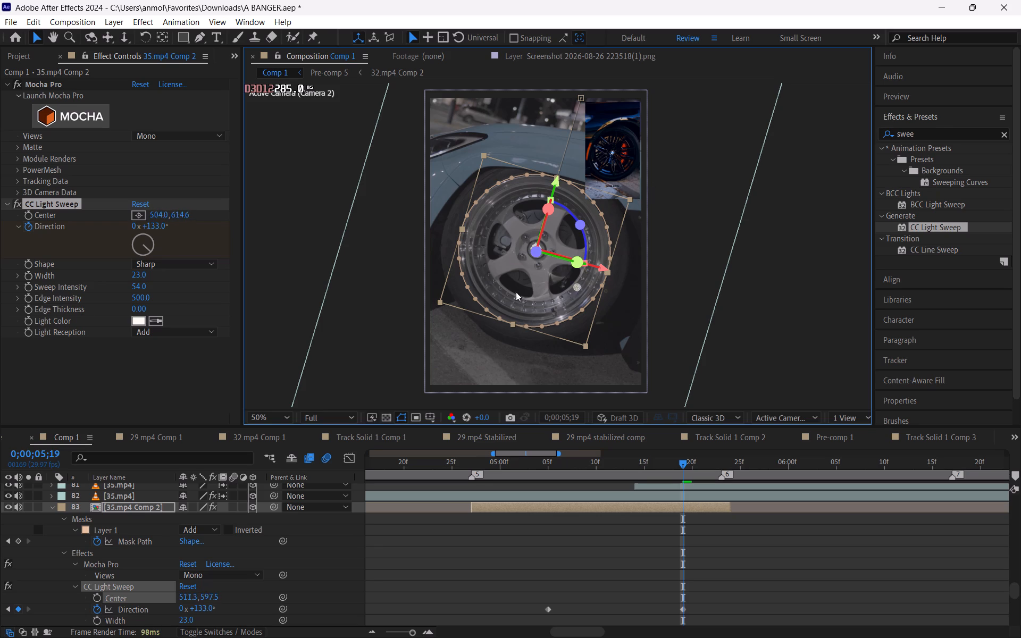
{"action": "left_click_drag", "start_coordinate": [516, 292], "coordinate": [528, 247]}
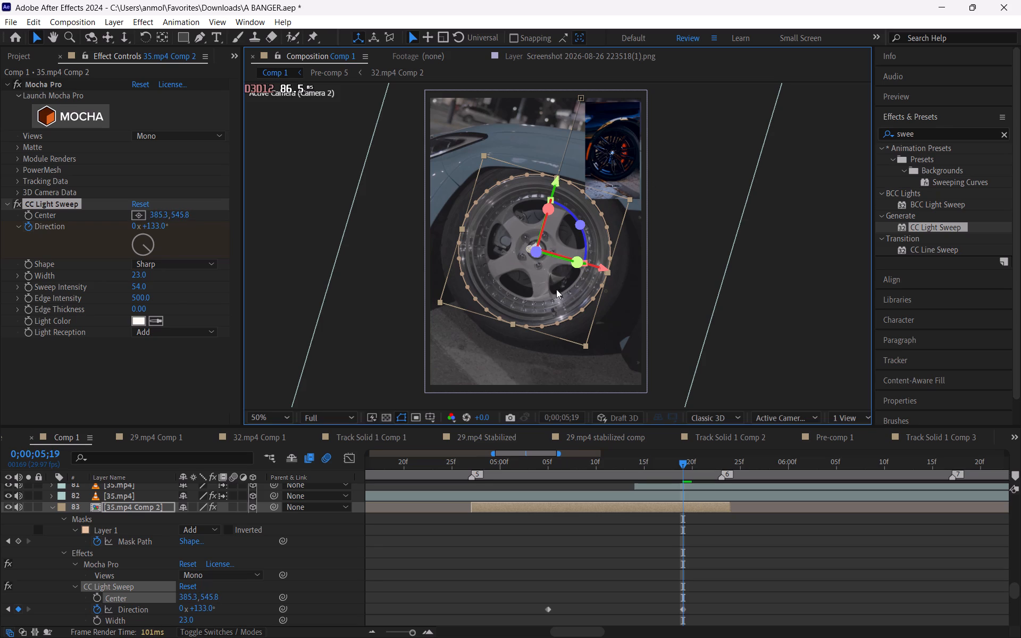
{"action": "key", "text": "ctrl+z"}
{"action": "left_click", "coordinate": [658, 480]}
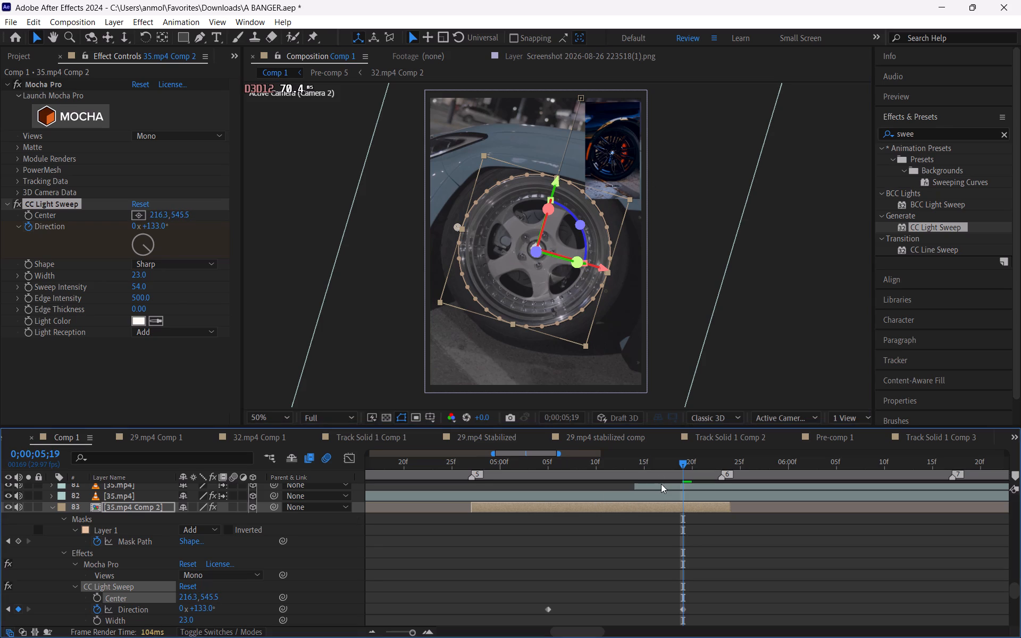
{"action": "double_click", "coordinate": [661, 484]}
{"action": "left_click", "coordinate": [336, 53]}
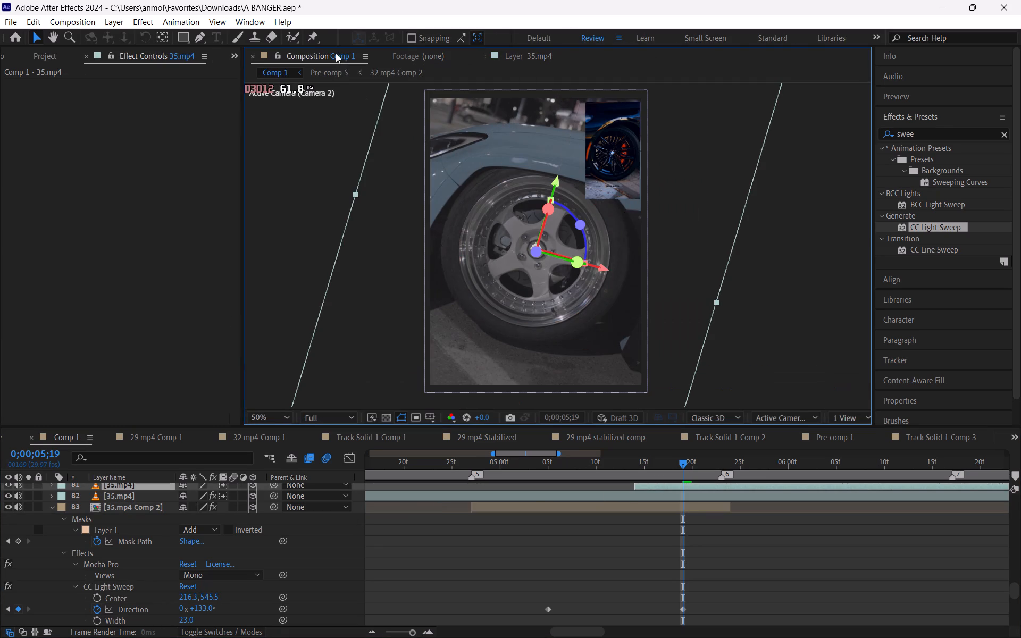
Hide the upper 35.mp4 layer (81) to check the wheel beneath it, and show the layer again.
{"action": "left_click", "coordinate": [6, 484]}
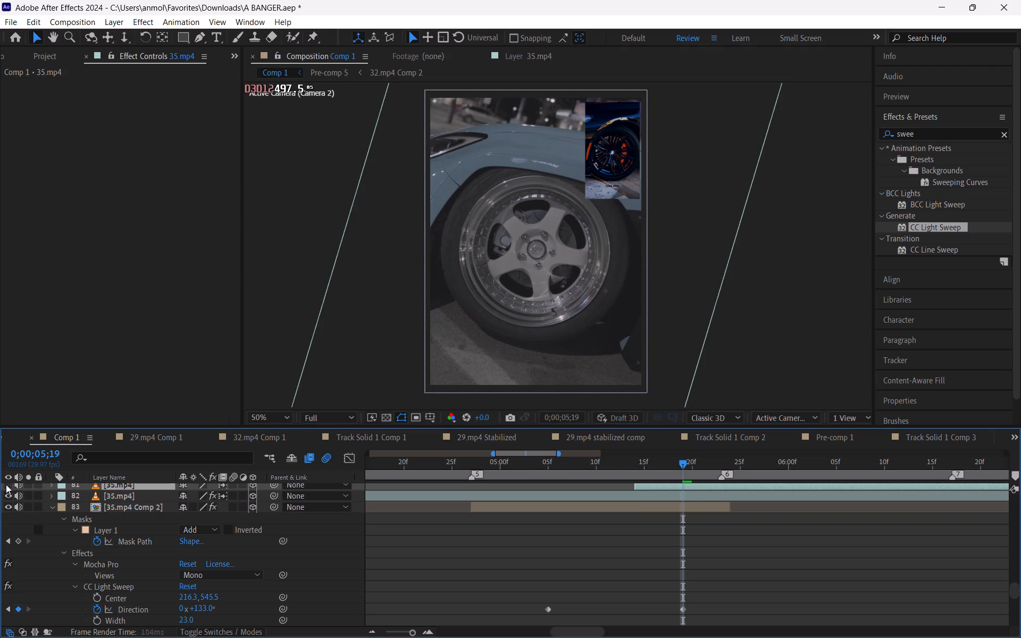
{"action": "left_click", "coordinate": [6, 484]}
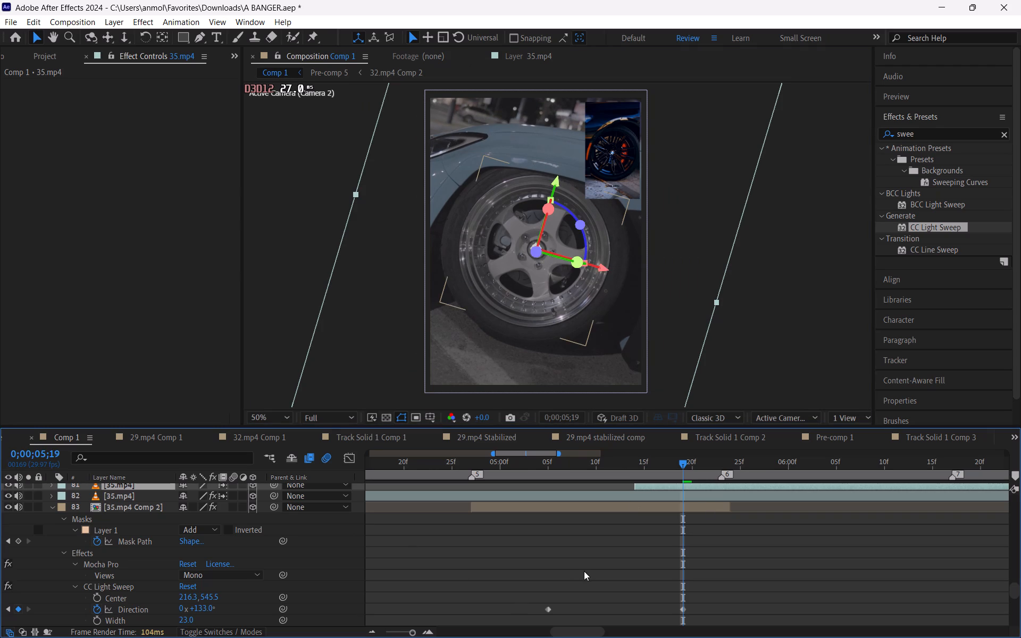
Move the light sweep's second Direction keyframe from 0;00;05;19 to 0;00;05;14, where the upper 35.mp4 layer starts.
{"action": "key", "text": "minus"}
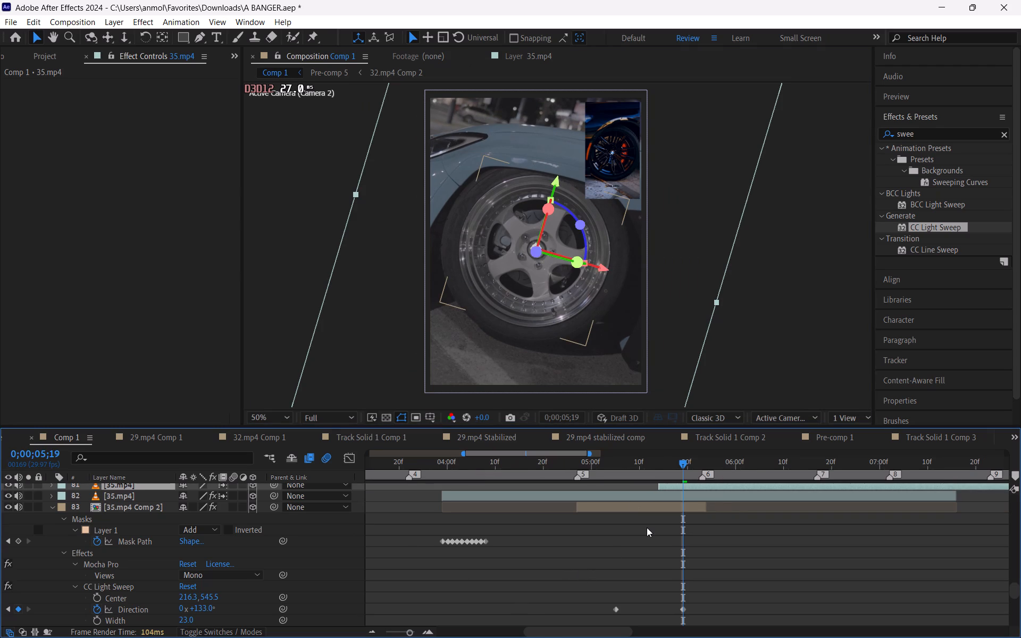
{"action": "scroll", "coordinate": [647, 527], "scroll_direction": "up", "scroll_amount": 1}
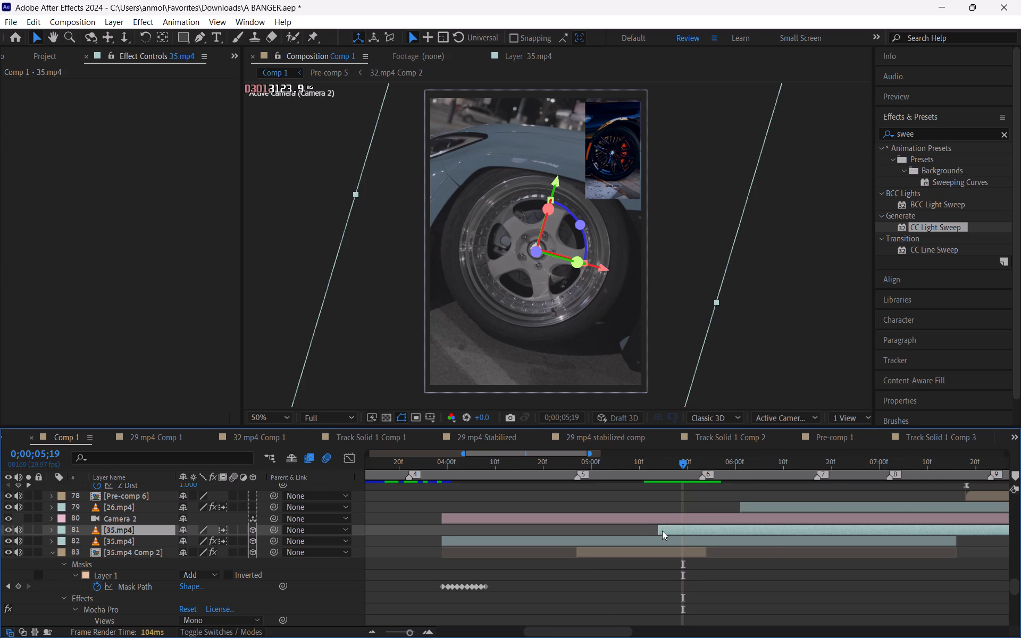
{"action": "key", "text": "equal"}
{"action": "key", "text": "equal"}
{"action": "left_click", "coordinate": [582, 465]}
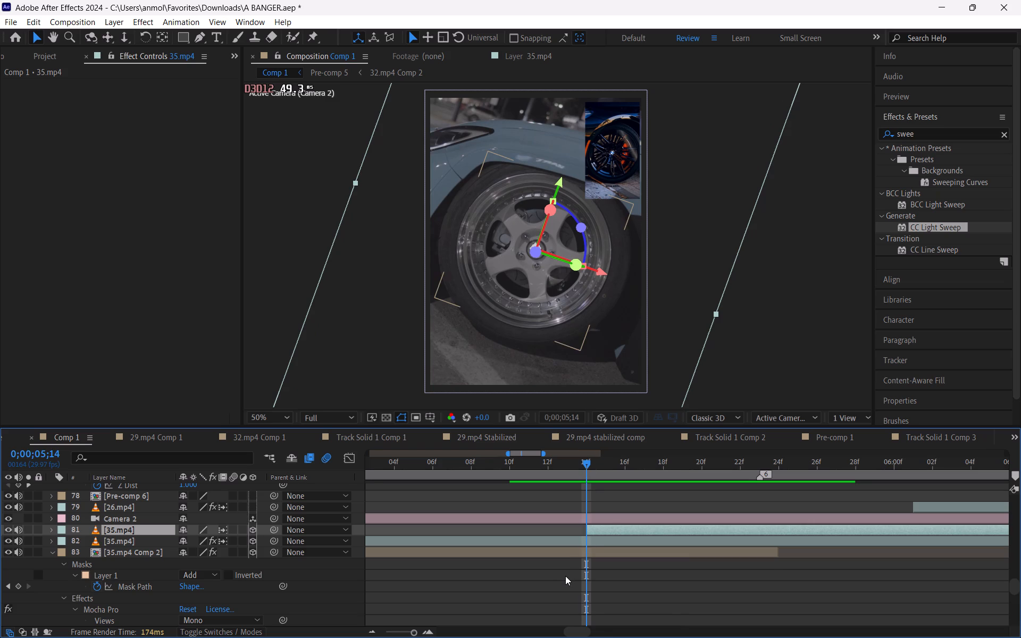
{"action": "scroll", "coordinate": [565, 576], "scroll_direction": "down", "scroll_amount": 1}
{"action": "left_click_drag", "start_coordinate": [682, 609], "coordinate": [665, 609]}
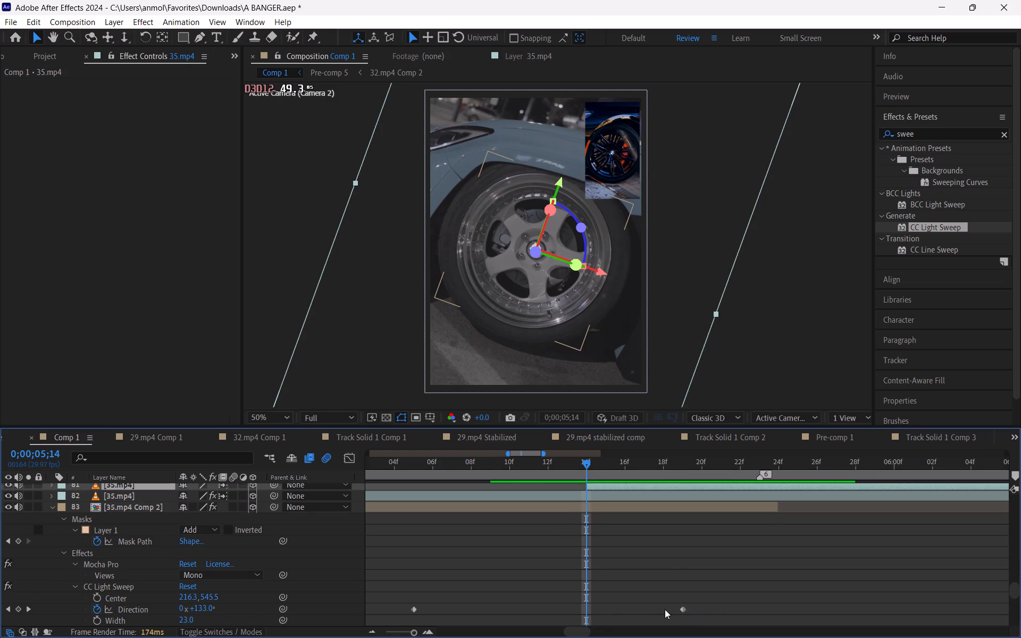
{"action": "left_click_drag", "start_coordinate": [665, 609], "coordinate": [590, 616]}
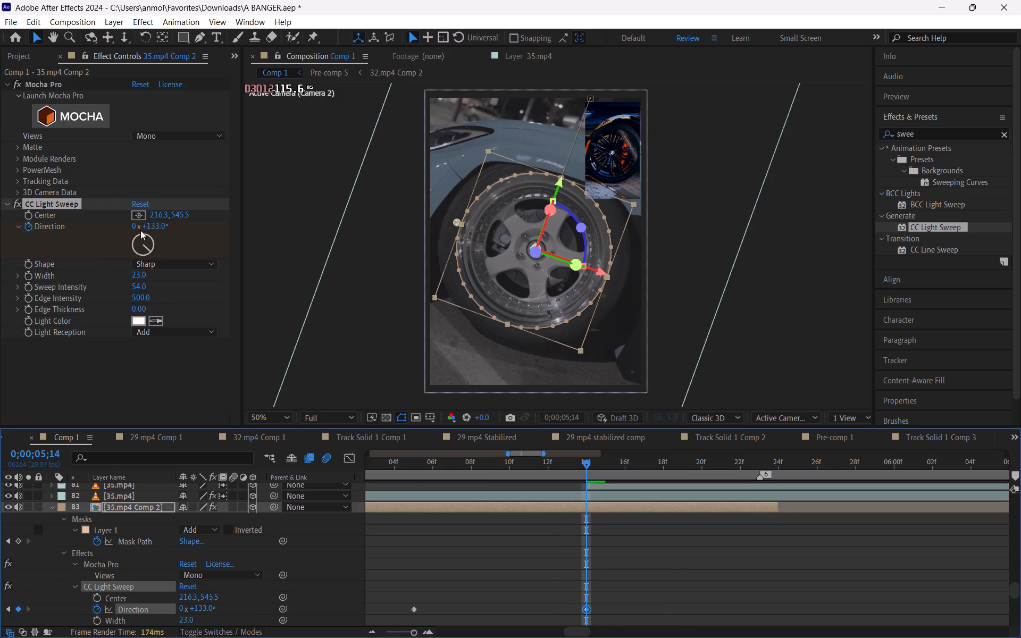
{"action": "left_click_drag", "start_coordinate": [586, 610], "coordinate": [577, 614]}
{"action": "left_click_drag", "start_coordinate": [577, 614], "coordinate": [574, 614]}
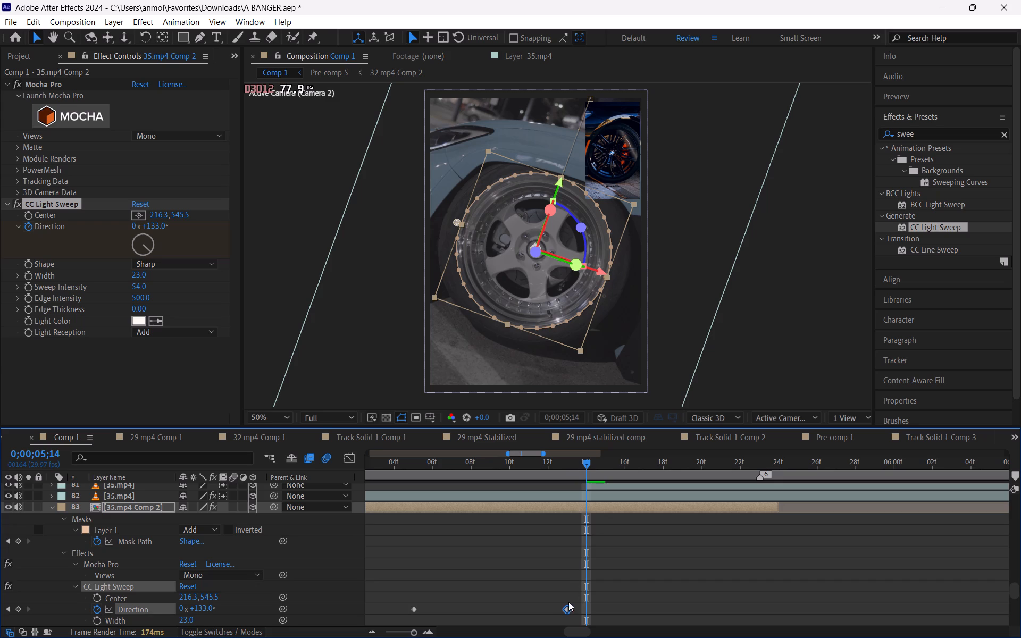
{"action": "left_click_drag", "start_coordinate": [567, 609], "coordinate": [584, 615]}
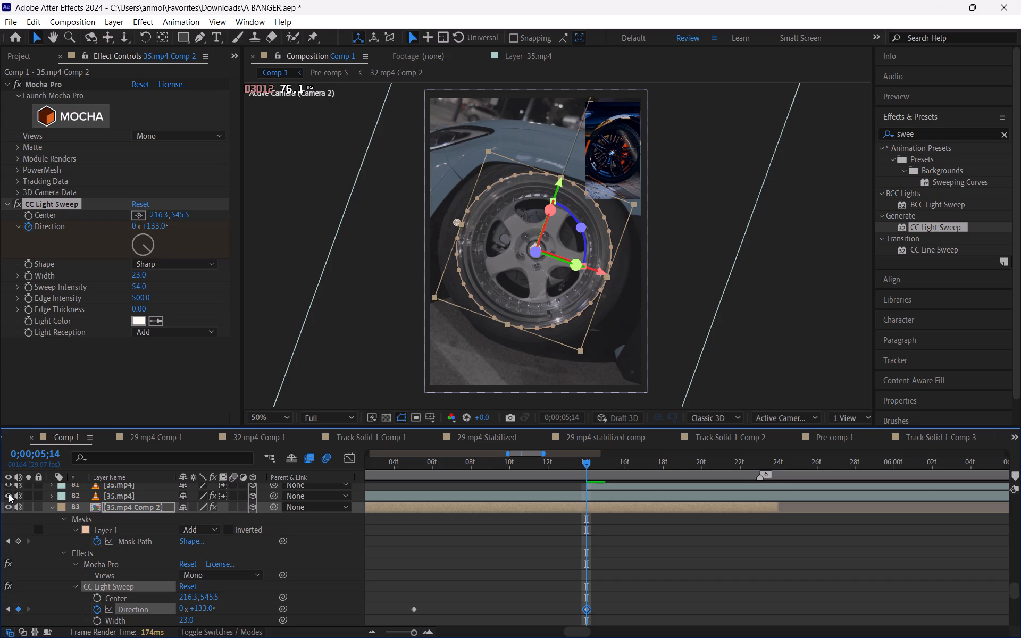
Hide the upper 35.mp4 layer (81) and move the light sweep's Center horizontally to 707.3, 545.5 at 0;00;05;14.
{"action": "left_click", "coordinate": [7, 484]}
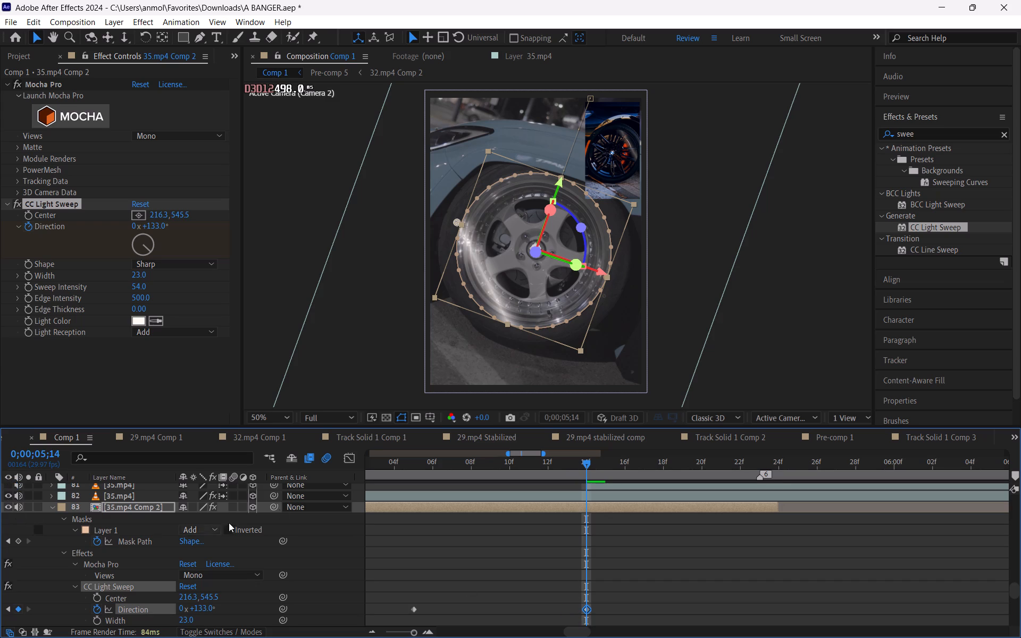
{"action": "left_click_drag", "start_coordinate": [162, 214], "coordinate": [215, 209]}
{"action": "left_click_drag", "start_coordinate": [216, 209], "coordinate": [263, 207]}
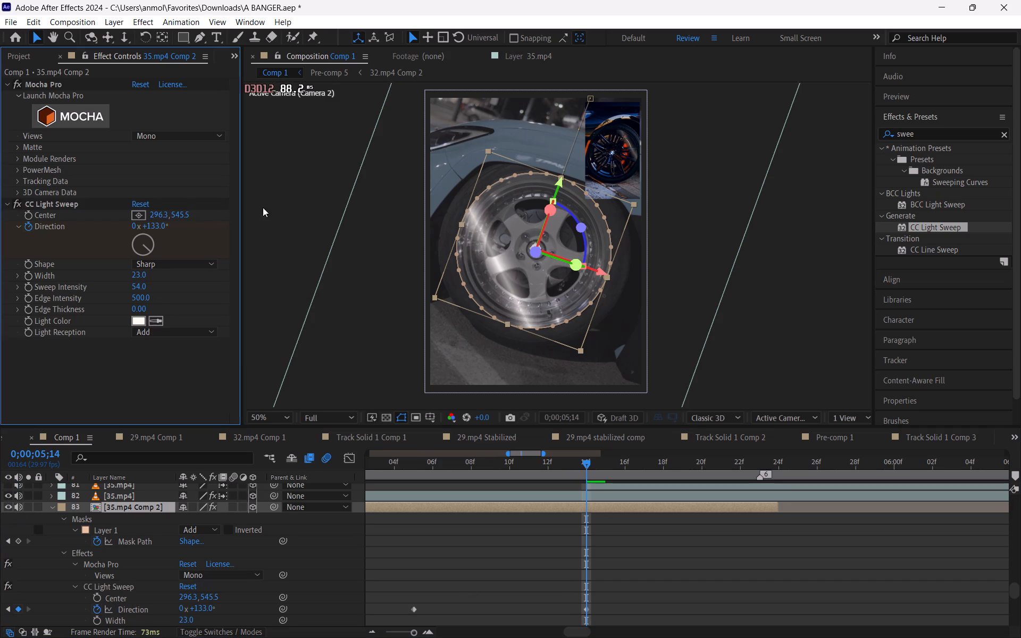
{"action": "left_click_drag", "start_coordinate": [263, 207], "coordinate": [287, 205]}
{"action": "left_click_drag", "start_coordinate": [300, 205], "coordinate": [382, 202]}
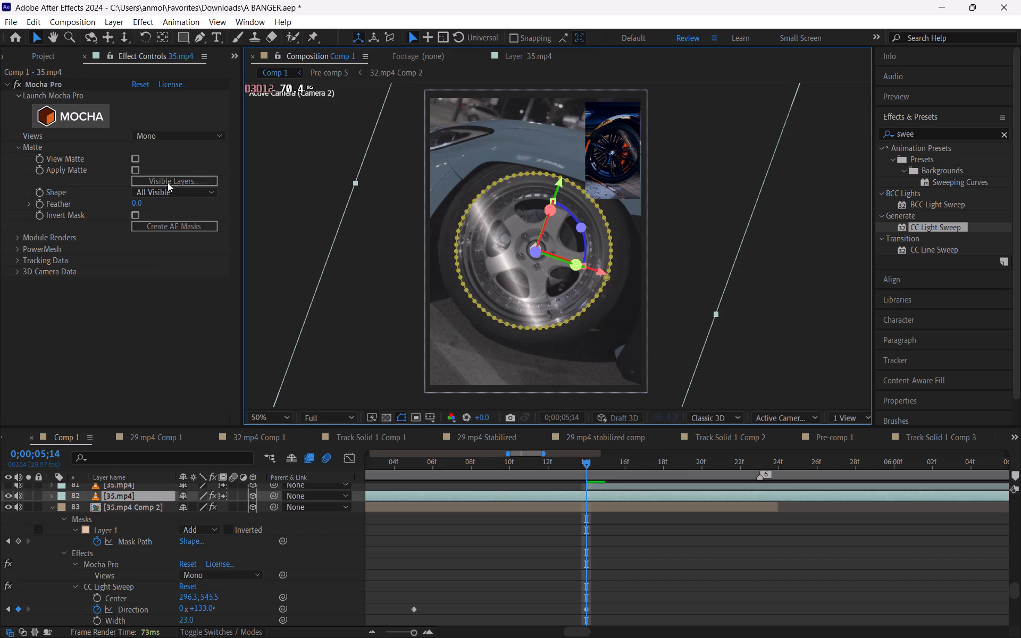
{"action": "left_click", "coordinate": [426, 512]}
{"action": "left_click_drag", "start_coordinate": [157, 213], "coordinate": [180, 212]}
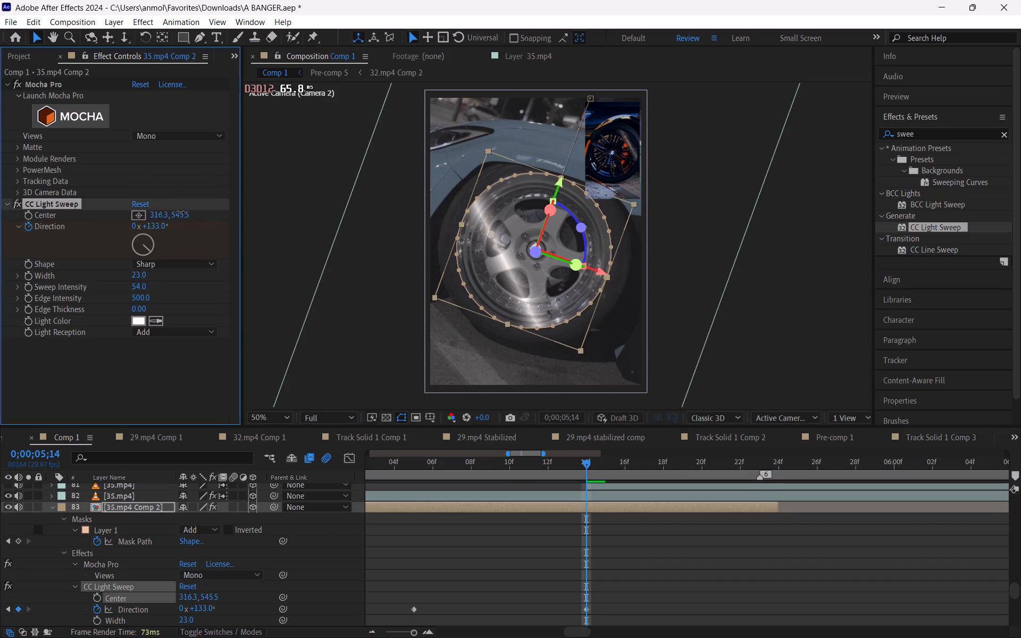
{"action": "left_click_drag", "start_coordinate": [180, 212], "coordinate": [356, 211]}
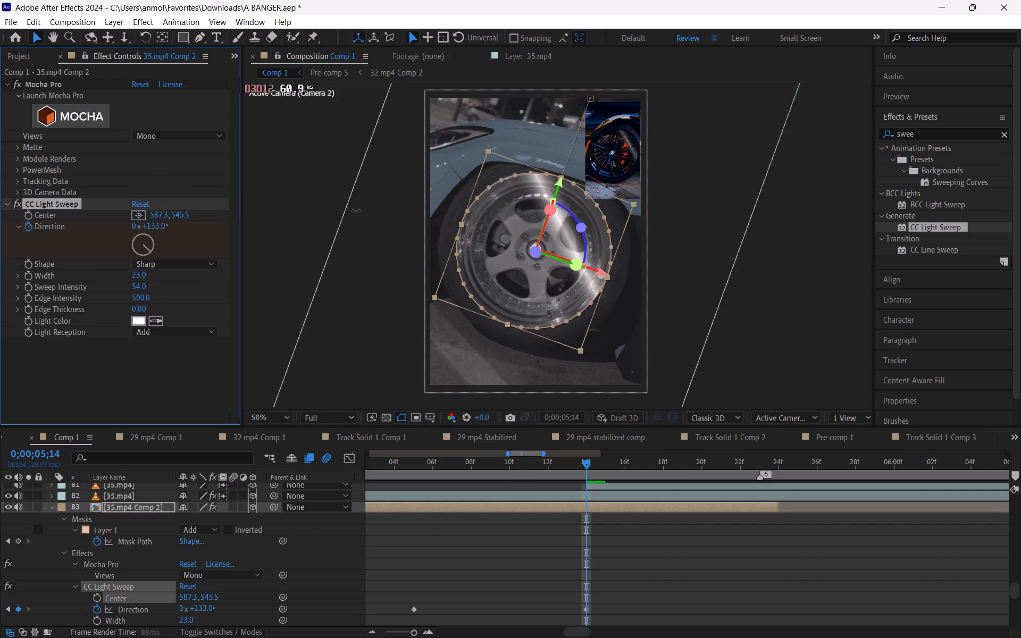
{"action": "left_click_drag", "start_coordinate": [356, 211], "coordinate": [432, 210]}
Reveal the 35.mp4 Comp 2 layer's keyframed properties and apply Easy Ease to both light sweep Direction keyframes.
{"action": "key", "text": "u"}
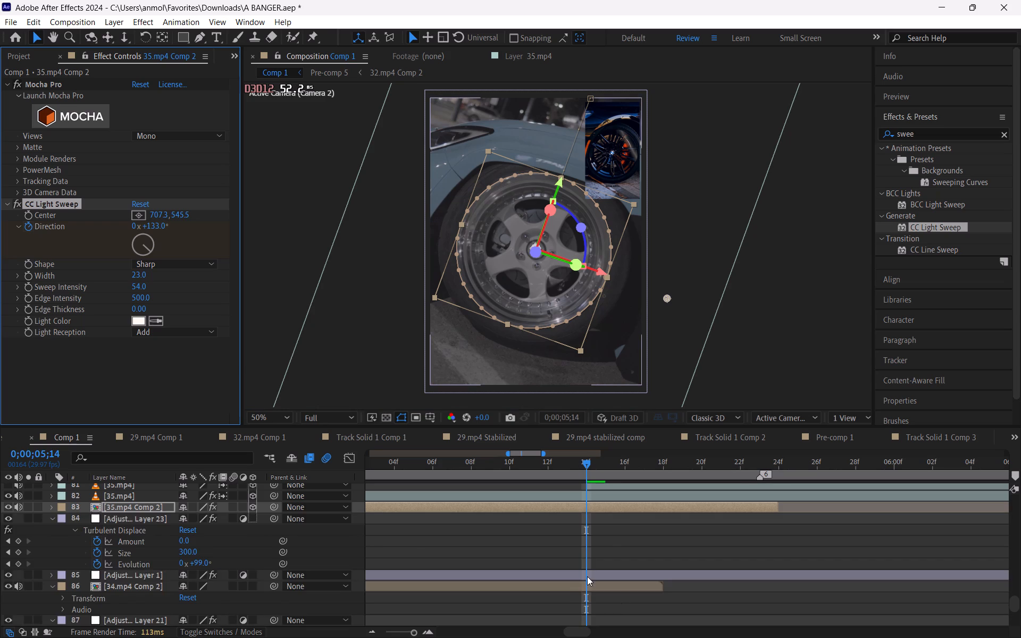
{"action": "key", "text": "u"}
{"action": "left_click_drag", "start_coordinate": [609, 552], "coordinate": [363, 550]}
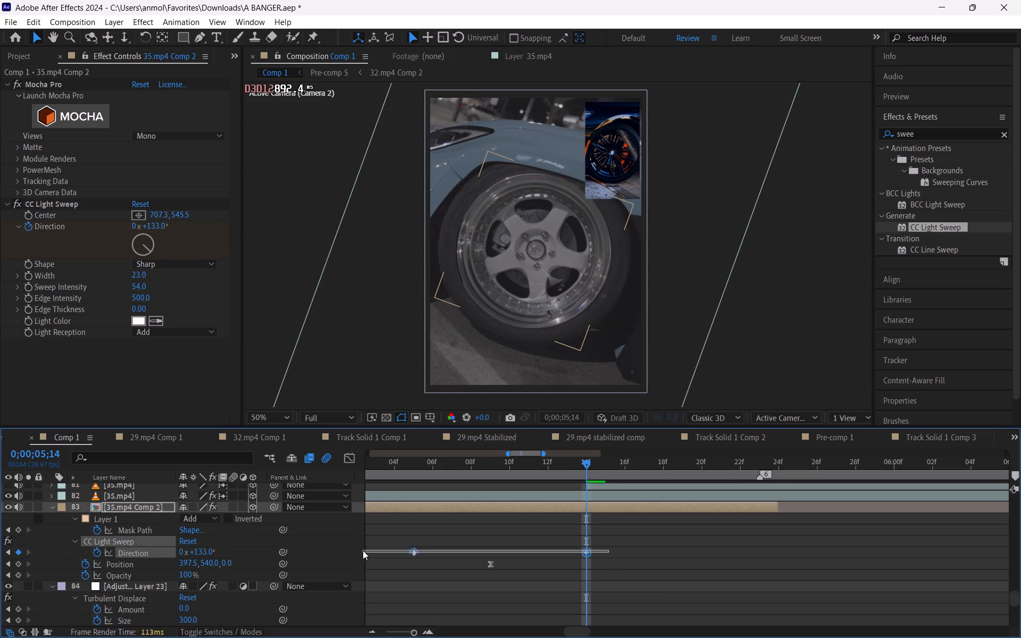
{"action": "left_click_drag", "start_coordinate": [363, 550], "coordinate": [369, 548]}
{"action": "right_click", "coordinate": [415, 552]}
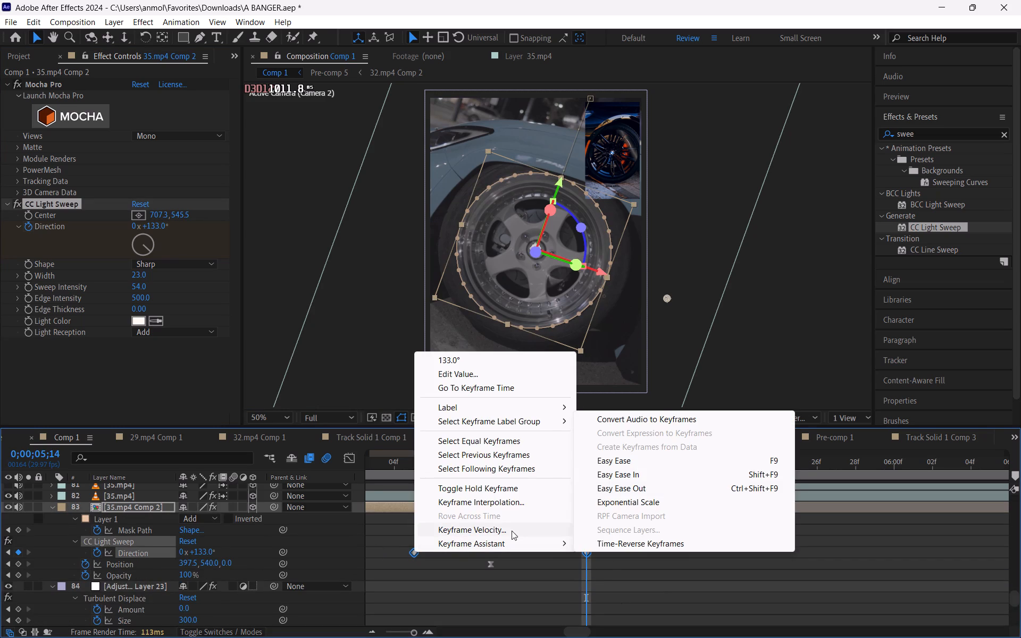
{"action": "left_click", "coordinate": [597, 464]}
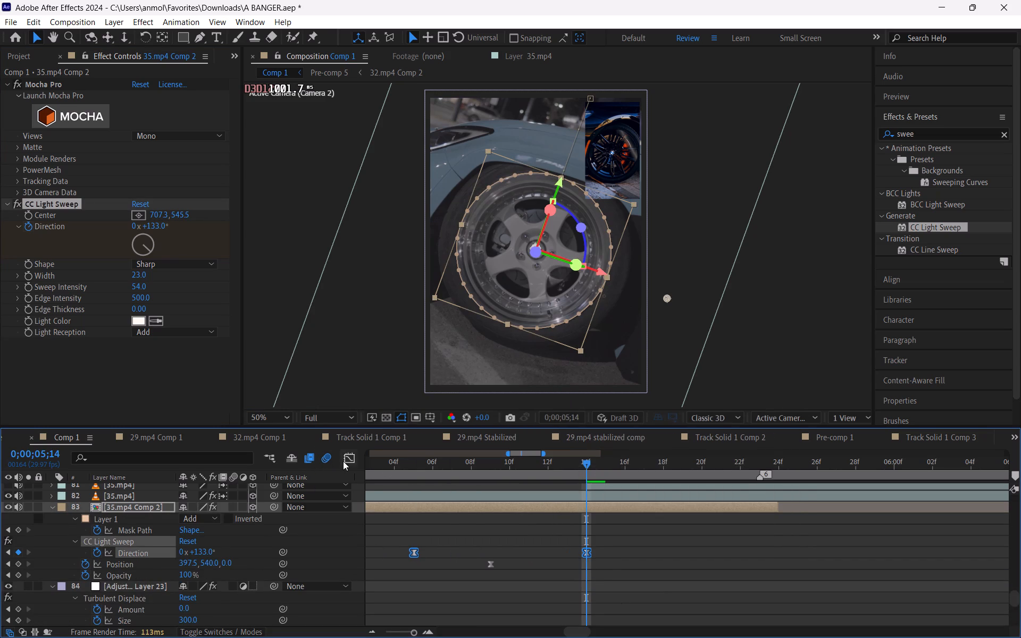
Examine the light sweep's Direction curve in the Graph Editor and return to the layer bar view.
{"action": "left_click", "coordinate": [346, 459]}
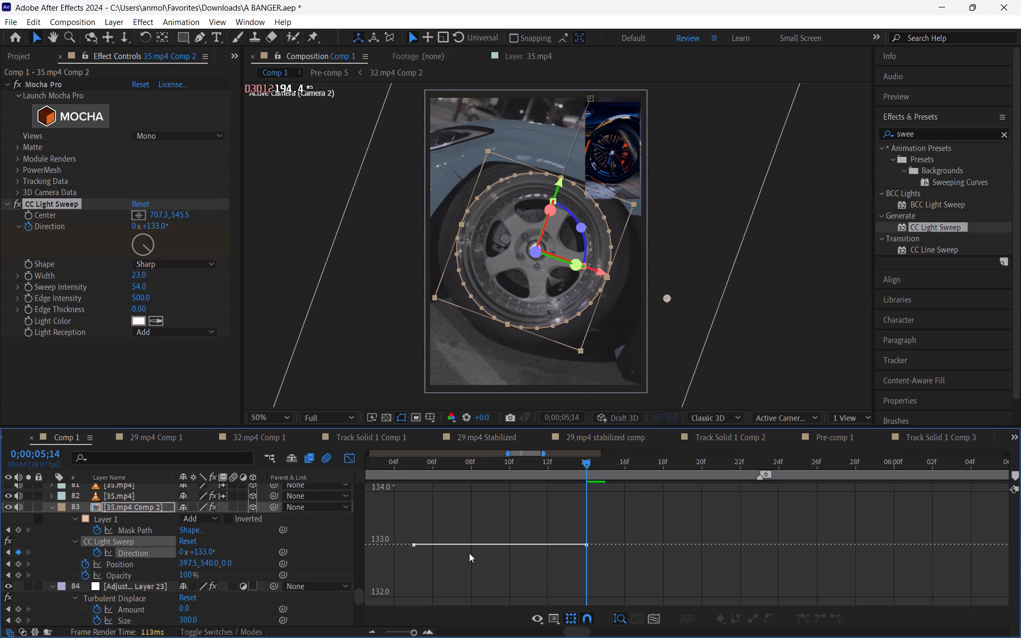
{"action": "left_click_drag", "start_coordinate": [419, 533], "coordinate": [402, 564]}
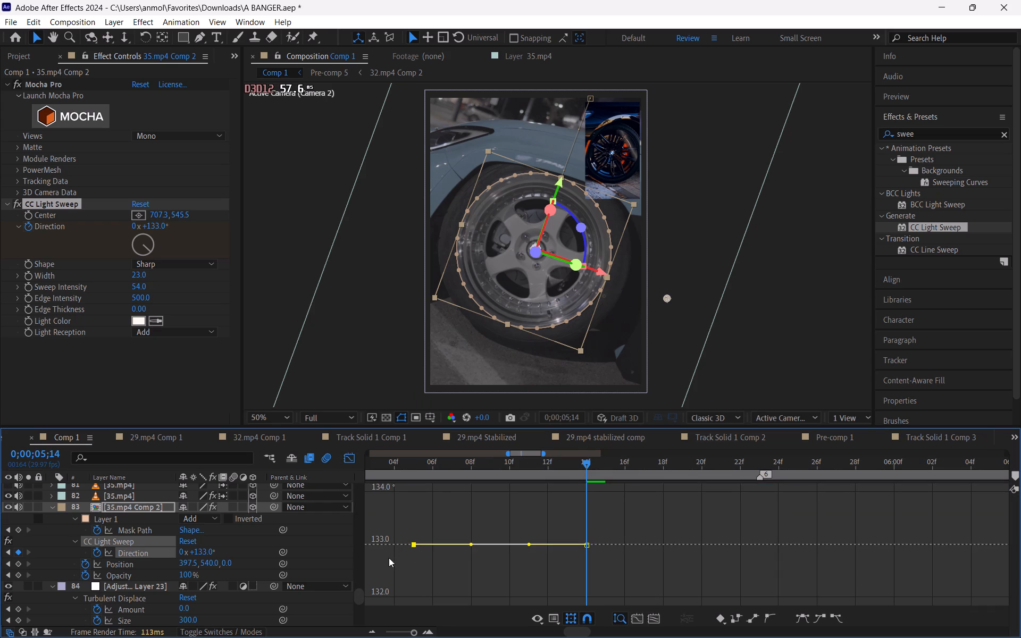
{"action": "left_click", "coordinate": [241, 545]}
{"action": "left_click", "coordinate": [159, 550]}
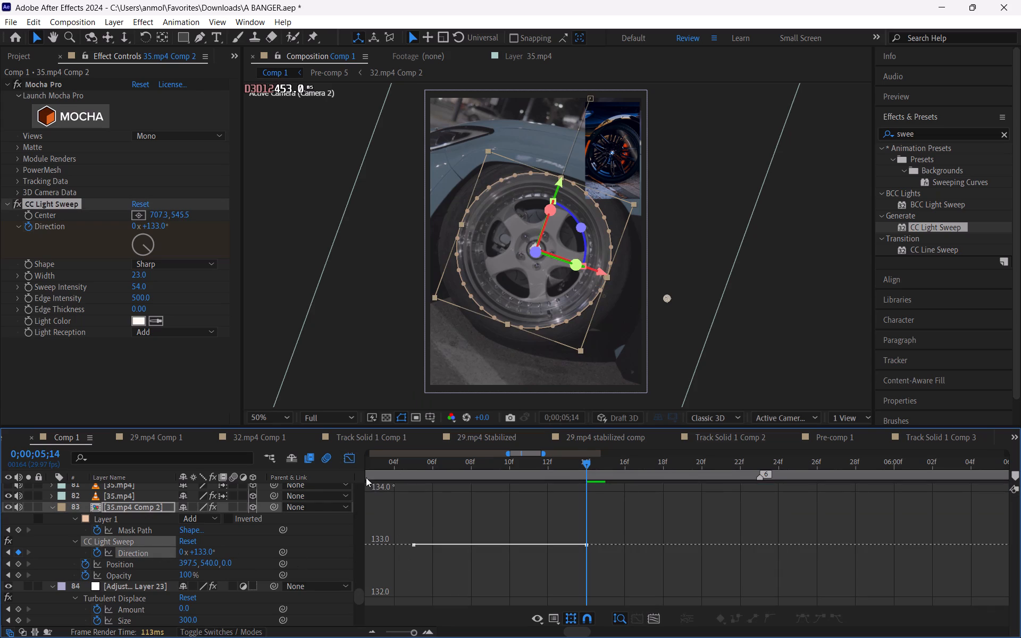
{"action": "left_click", "coordinate": [353, 464]}
Review the wheel light sweep by scrubbing between its Direction keyframes, ending at 0;00;05;05.
{"action": "left_click", "coordinate": [515, 532]}
{"action": "type", "text": "--"}
{"action": "key", "text": "minus"}
{"action": "key", "text": "minus"}
{"action": "left_click_drag", "start_coordinate": [576, 462], "coordinate": [568, 465]}
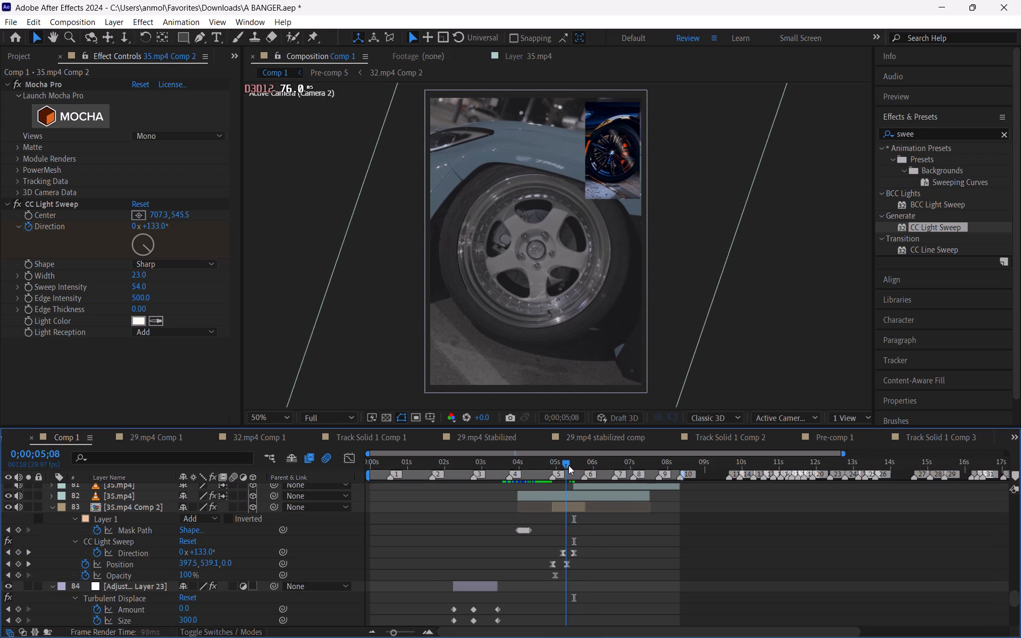
{"action": "left_click_drag", "start_coordinate": [568, 465], "coordinate": [565, 474]}
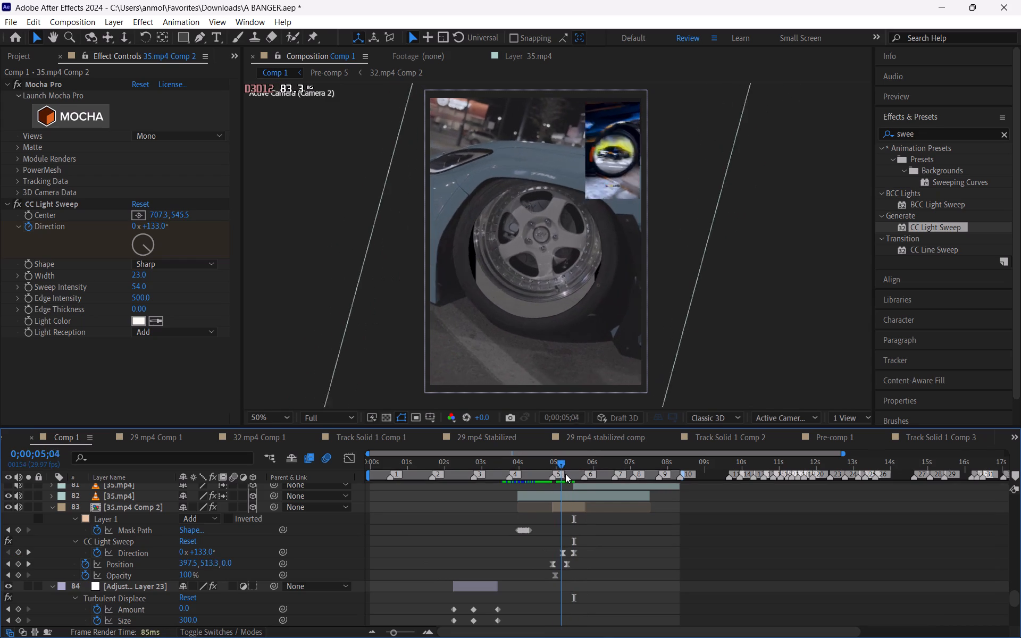
{"action": "left_click_drag", "start_coordinate": [565, 474], "coordinate": [571, 476]}
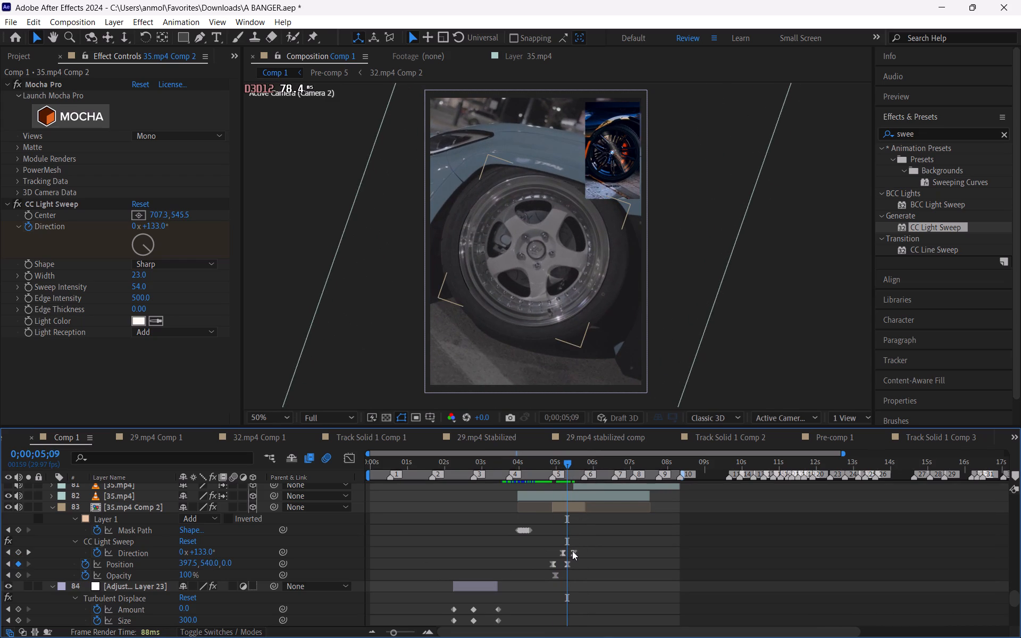
{"action": "left_click", "coordinate": [572, 551]}
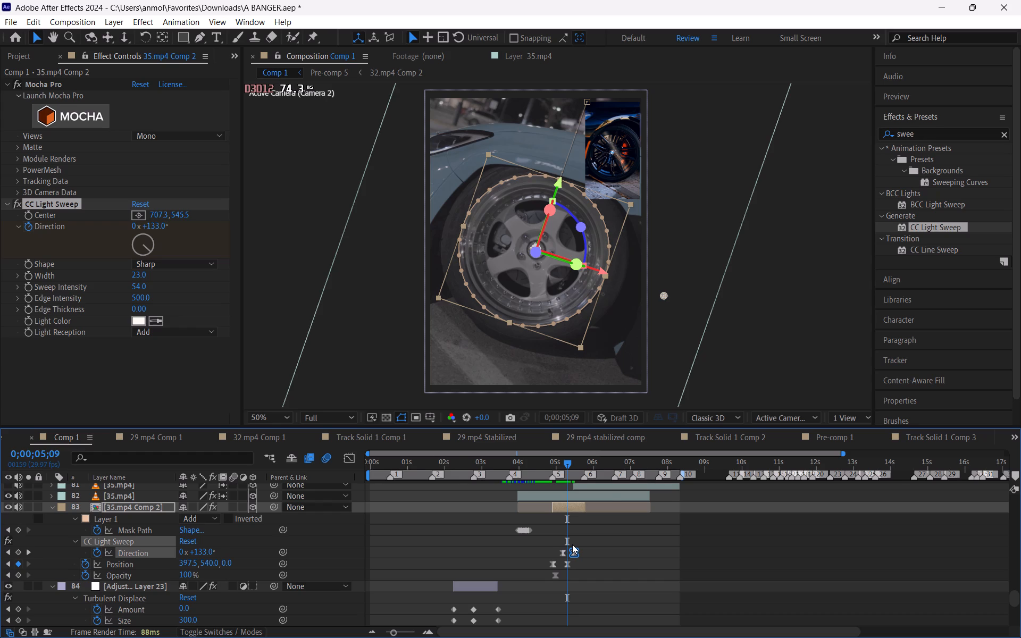
{"action": "type", "text": "==="}
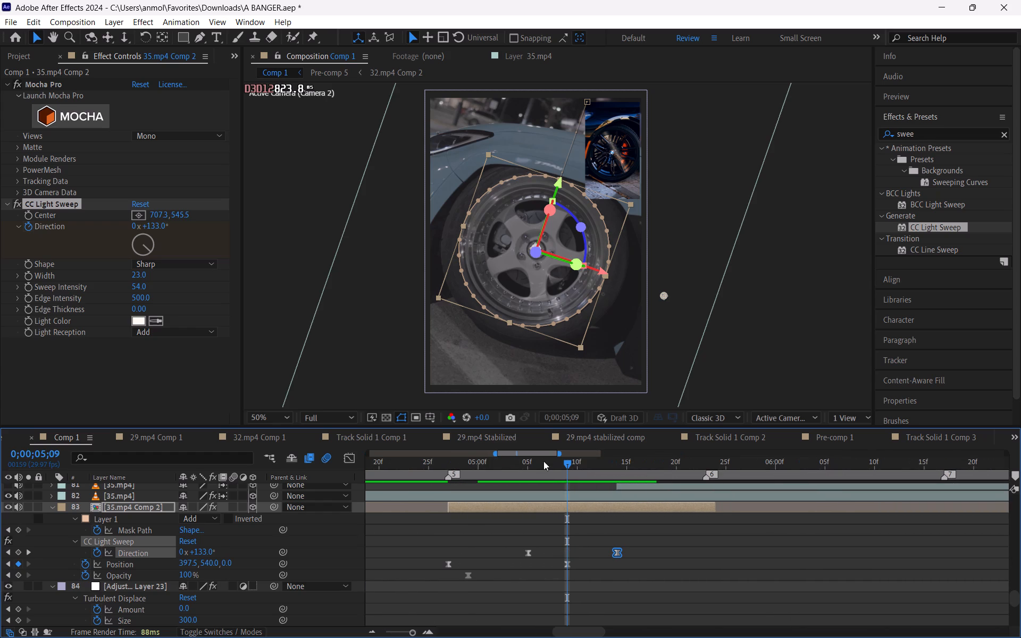
{"action": "left_click", "coordinate": [529, 465]}
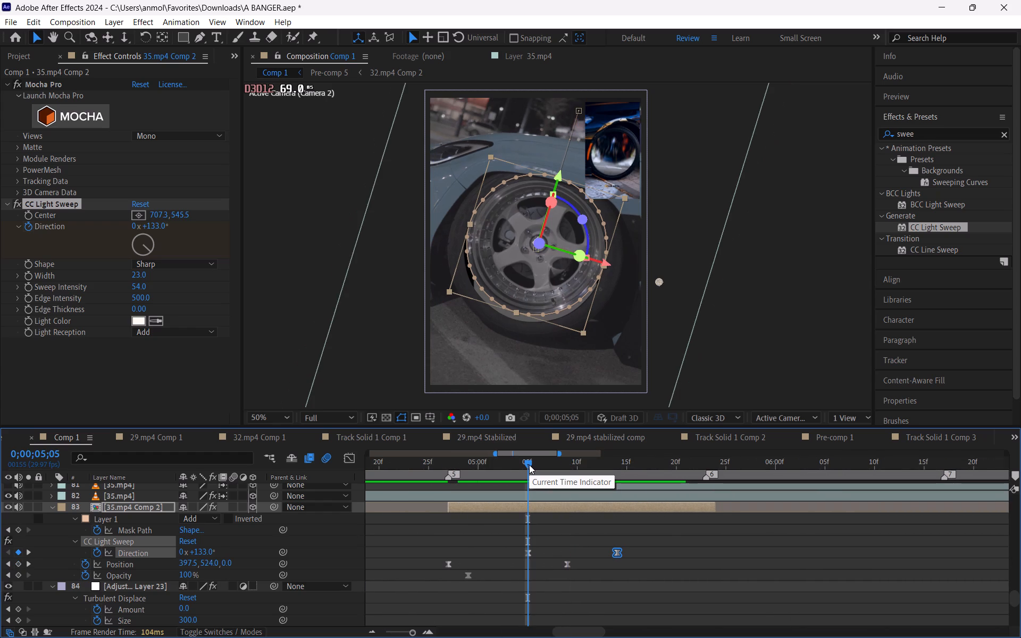
Undo the recent light sweep edits back to Center 101.3, 545.5 with only the 0;00;05;05 Direction keyframe.
{"action": "key", "text": "ctrl+z"}
{"action": "key", "text": "ctrl+z"}
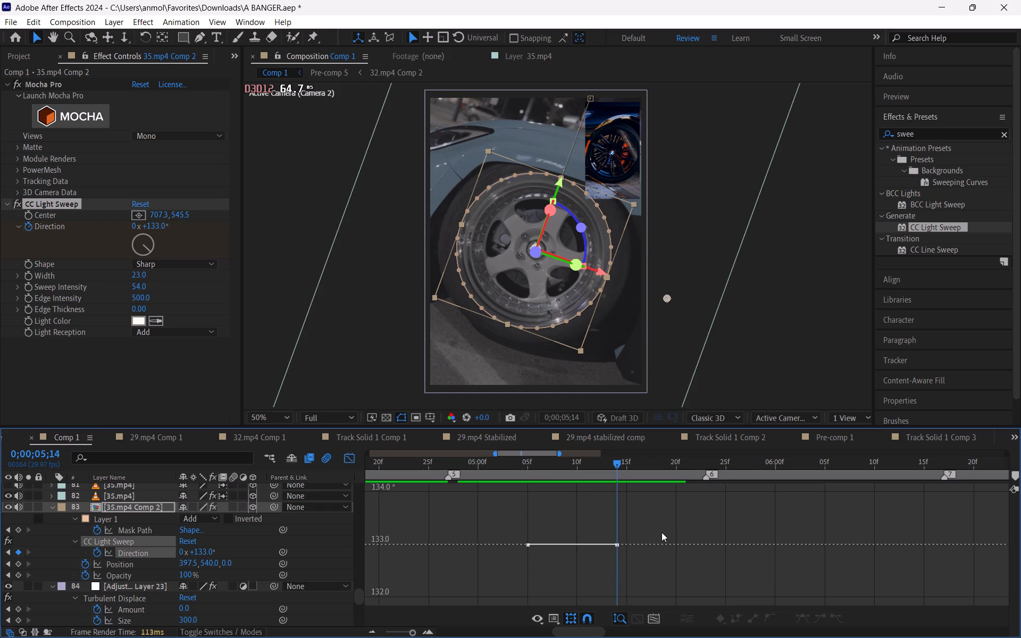
{"action": "key", "text": "ctrl+z"}
{"action": "key", "text": "ctrl+z"}
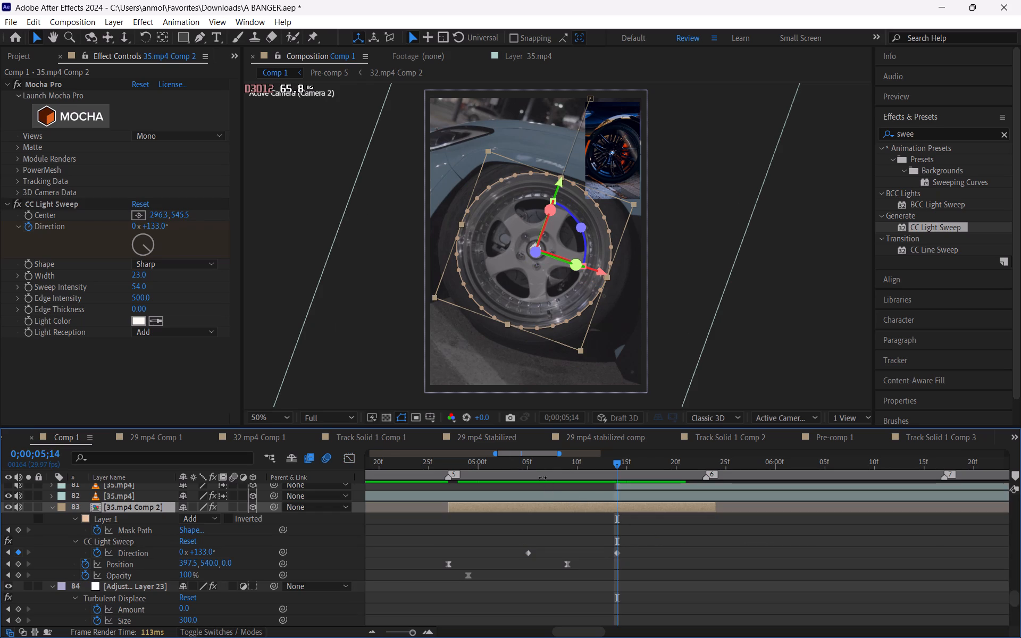
{"action": "key", "text": "ctrl+z"}
{"action": "key", "text": "ctrl+z"}
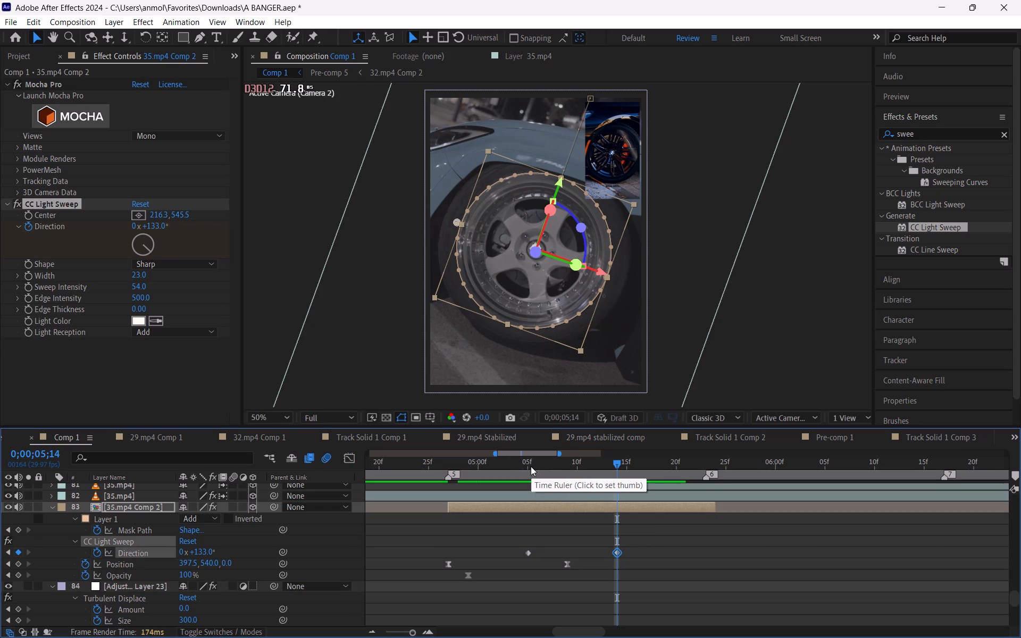
{"action": "key", "text": "ctrl+z"}
{"action": "key", "text": "ctrl+z"}
{"action": "key", "text": "ctrl+z"}
{"action": "key", "text": "ctrl+z"}
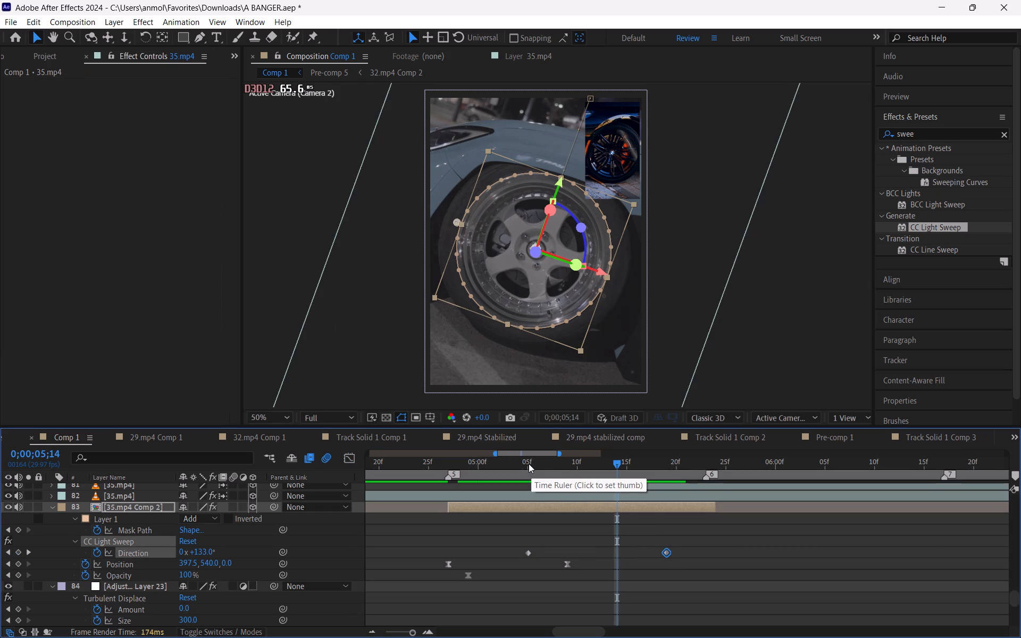
{"action": "key", "text": "ctrl+z"}
{"action": "key", "text": "ctrl+z"}
{"action": "key", "text": "ctrl+z"}
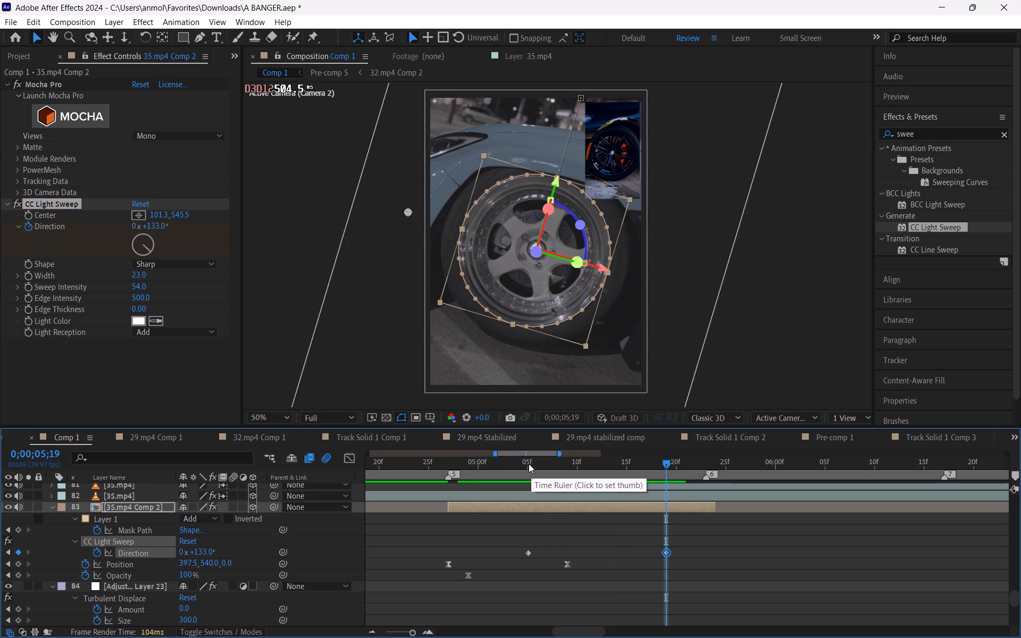
{"action": "key", "text": "ctrl+z"}
Enable keyframing for the light sweep's Center at 0;00;05;05 with the value 101.3, 545.5.
{"action": "left_click", "coordinate": [529, 464]}
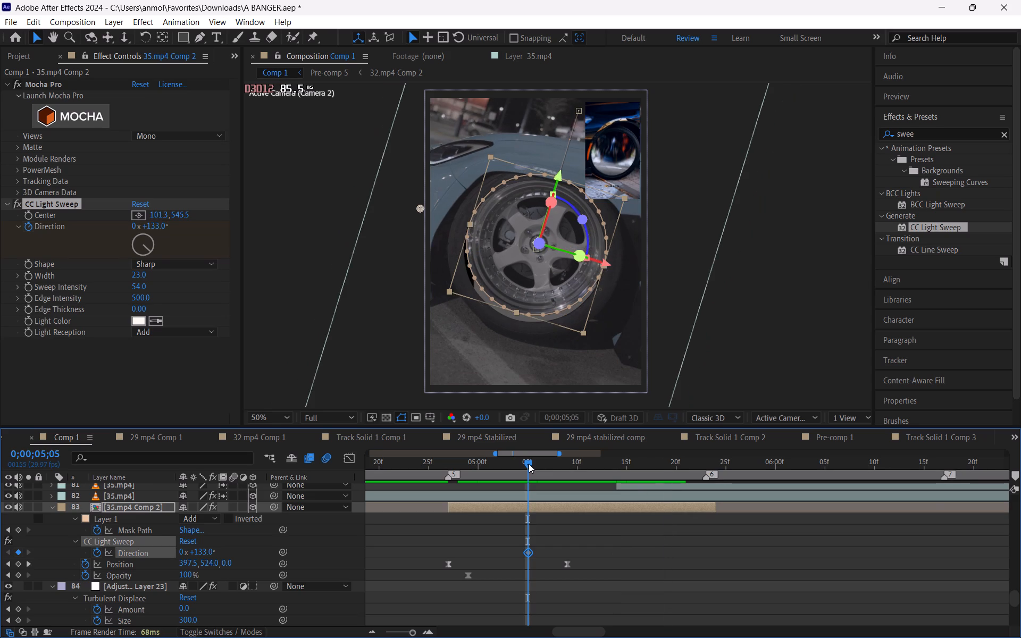
{"action": "left_click", "coordinate": [29, 218]}
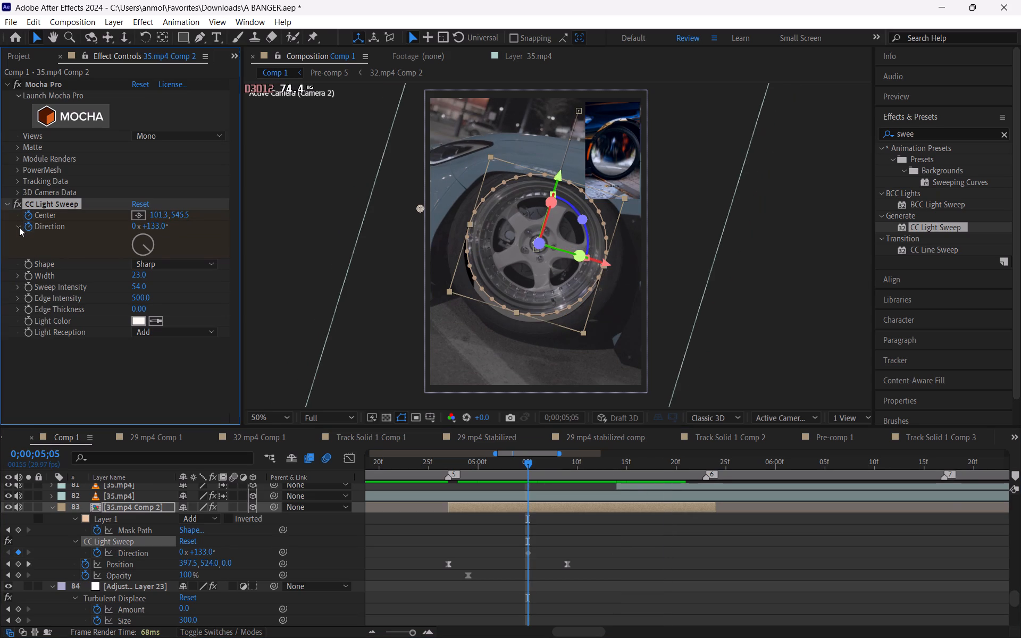
Disable keyframing for the light sweep's Direction, keeping it fixed at 133°.
{"action": "left_click", "coordinate": [24, 227]}
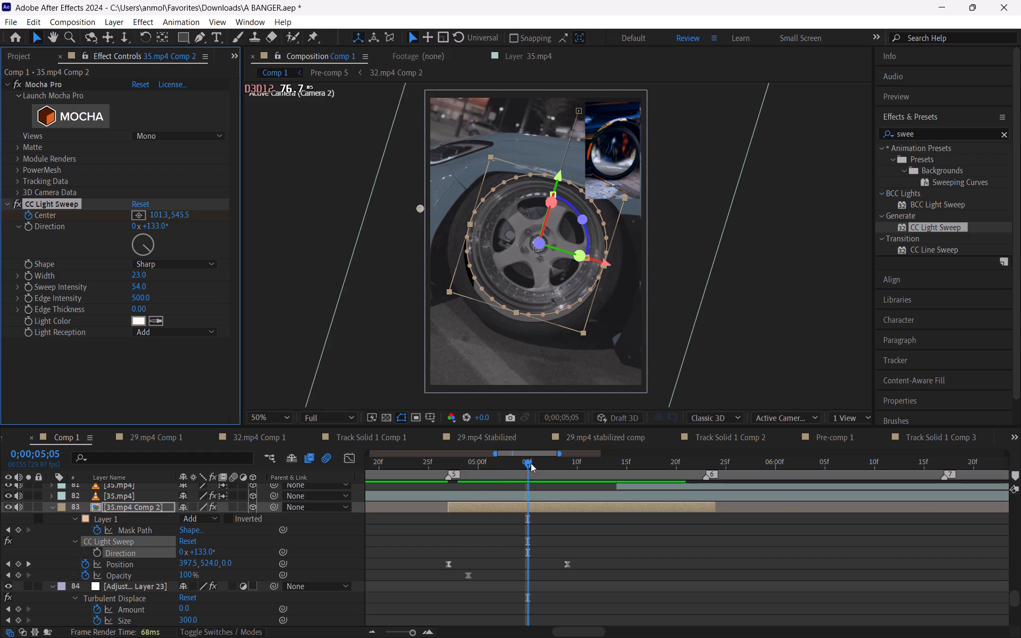
Set the light sweep's Center to 94.3, 545.5 at 0;00;05;05.
{"action": "left_click", "coordinate": [531, 463]}
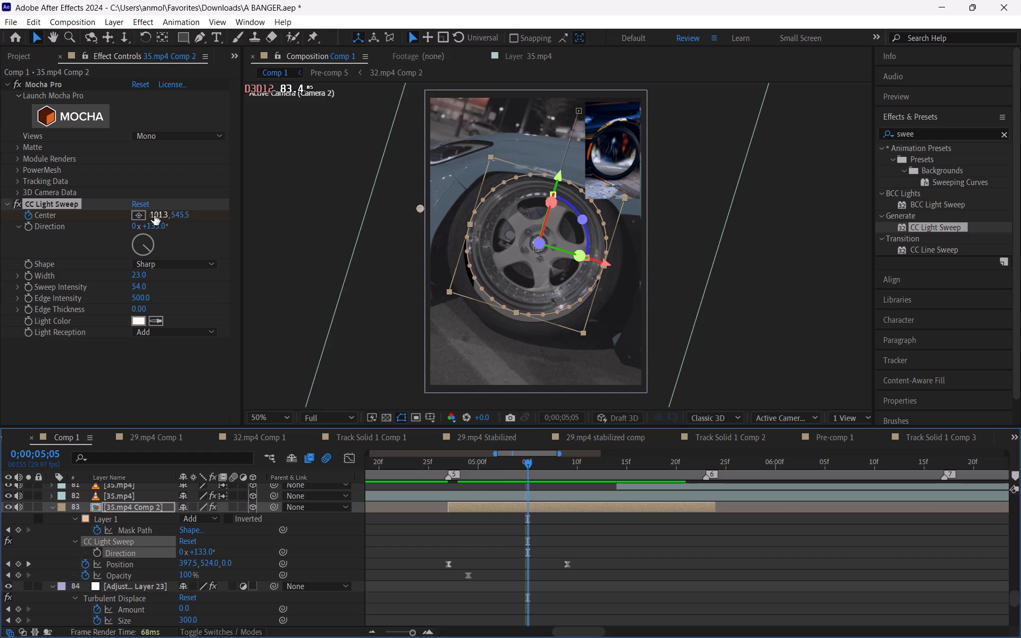
{"action": "left_click_drag", "start_coordinate": [154, 215], "coordinate": [240, 233]}
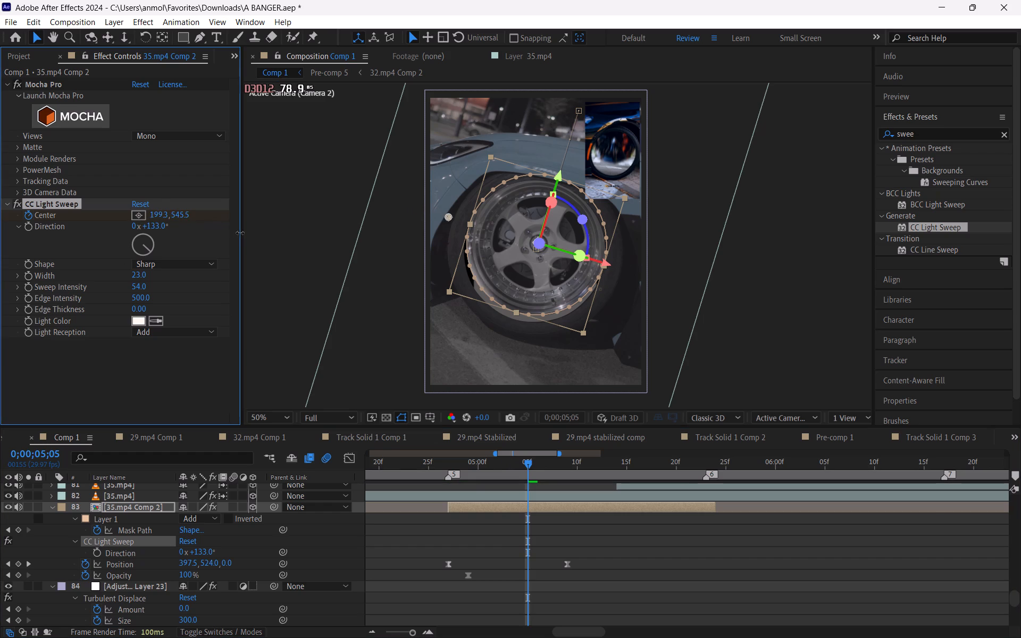
{"action": "left_click_drag", "start_coordinate": [240, 233], "coordinate": [210, 245]}
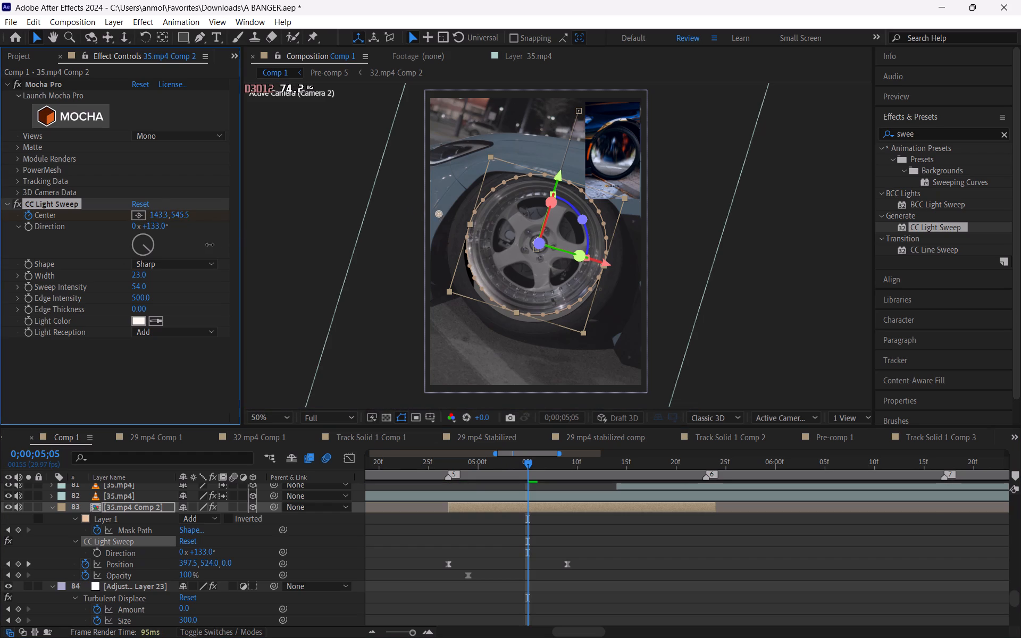
{"action": "left_click_drag", "start_coordinate": [210, 245], "coordinate": [189, 255]}
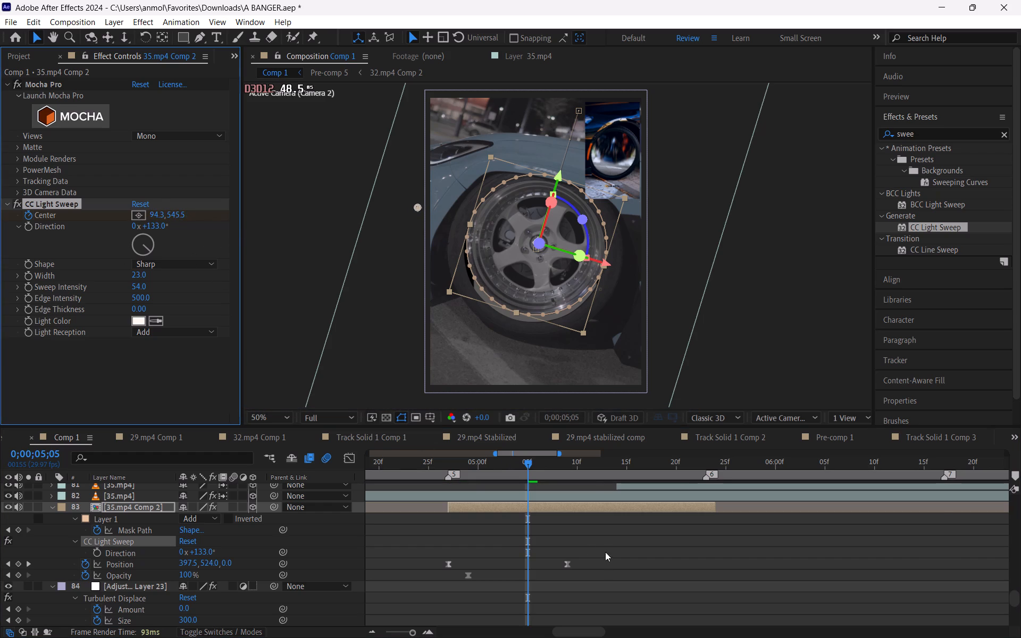
Go to 0;00;05;14 and hide the 35.mp4 layer 81 that starts there.
{"action": "left_click", "coordinate": [612, 463]}
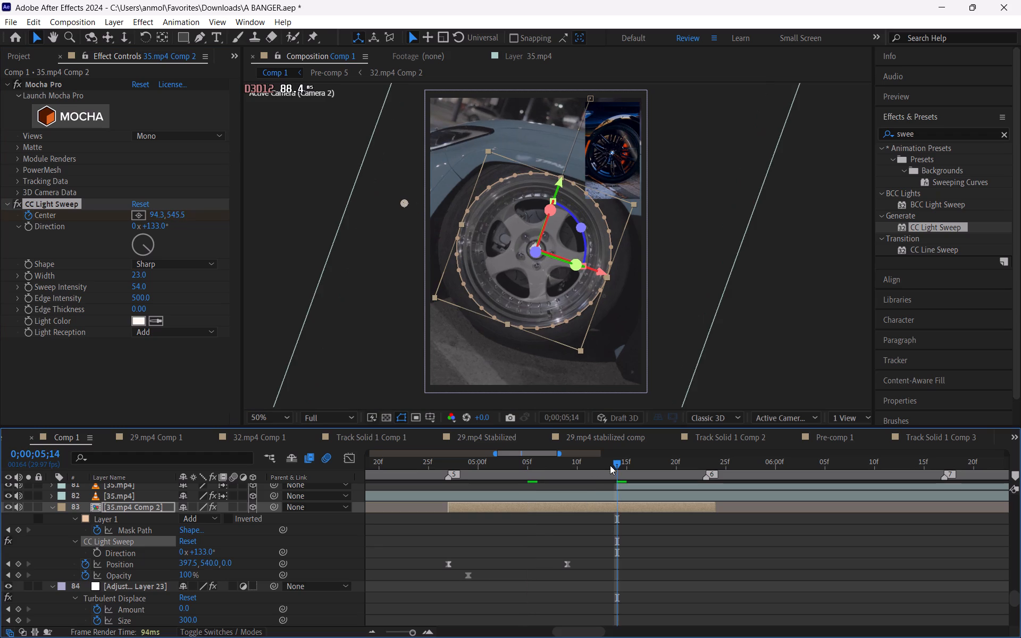
{"action": "left_click", "coordinate": [6, 486]}
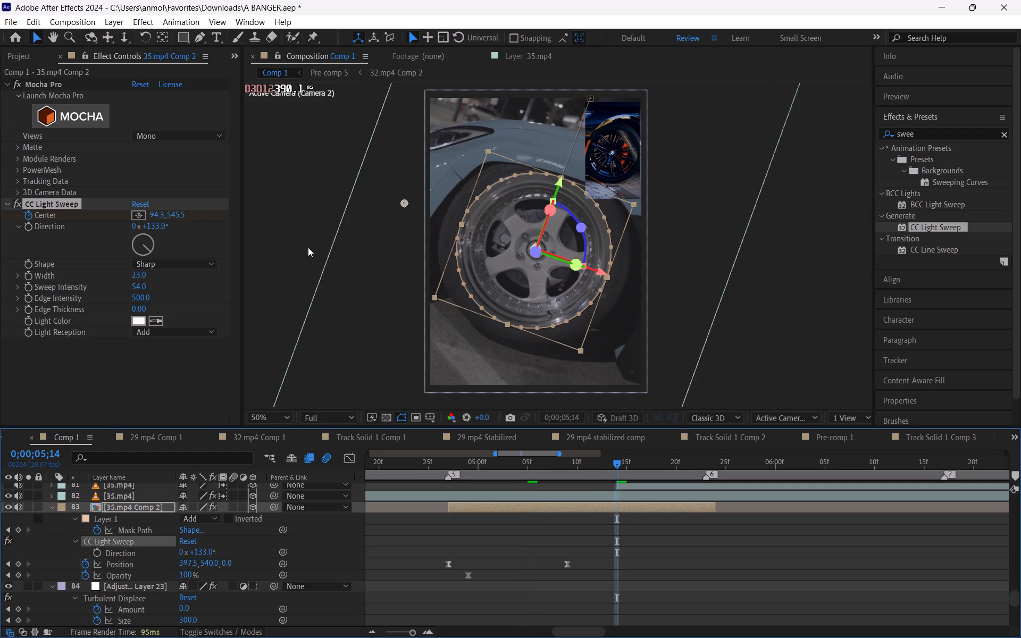
Set the light sweep's Center to 696.3, 545.5 at 0;00;05;14.
{"action": "left_click_drag", "start_coordinate": [161, 216], "coordinate": [259, 214]}
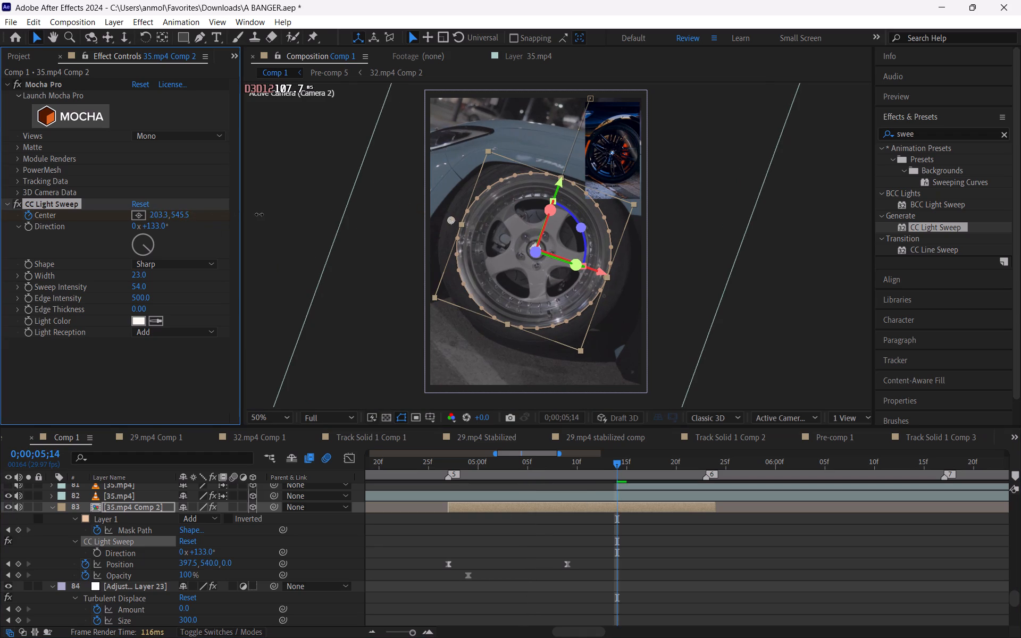
{"action": "left_click_drag", "start_coordinate": [259, 214], "coordinate": [610, 219]}
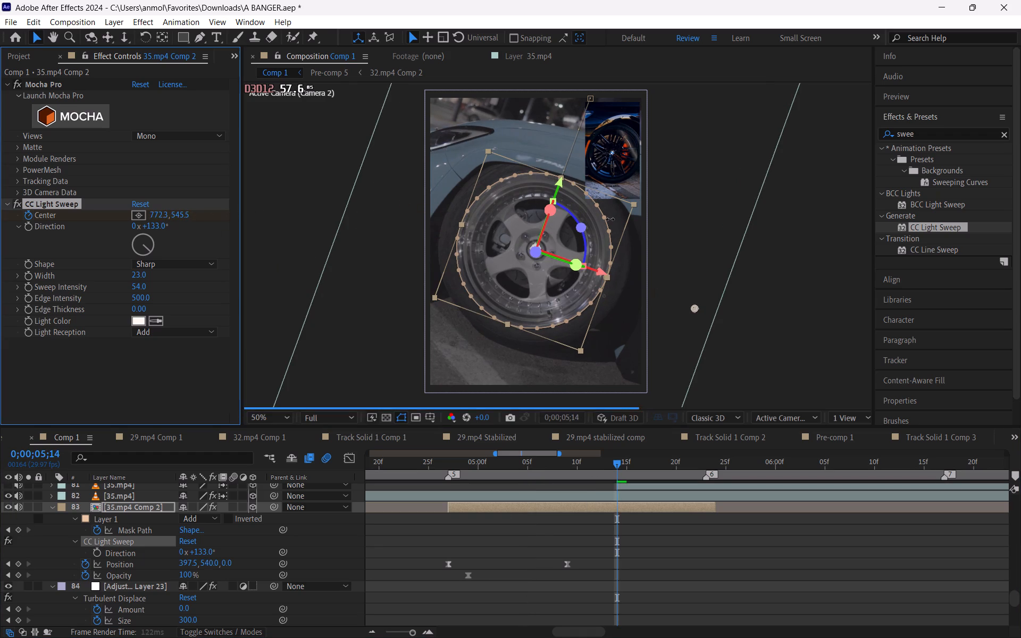
{"action": "left_click_drag", "start_coordinate": [610, 219], "coordinate": [592, 227]}
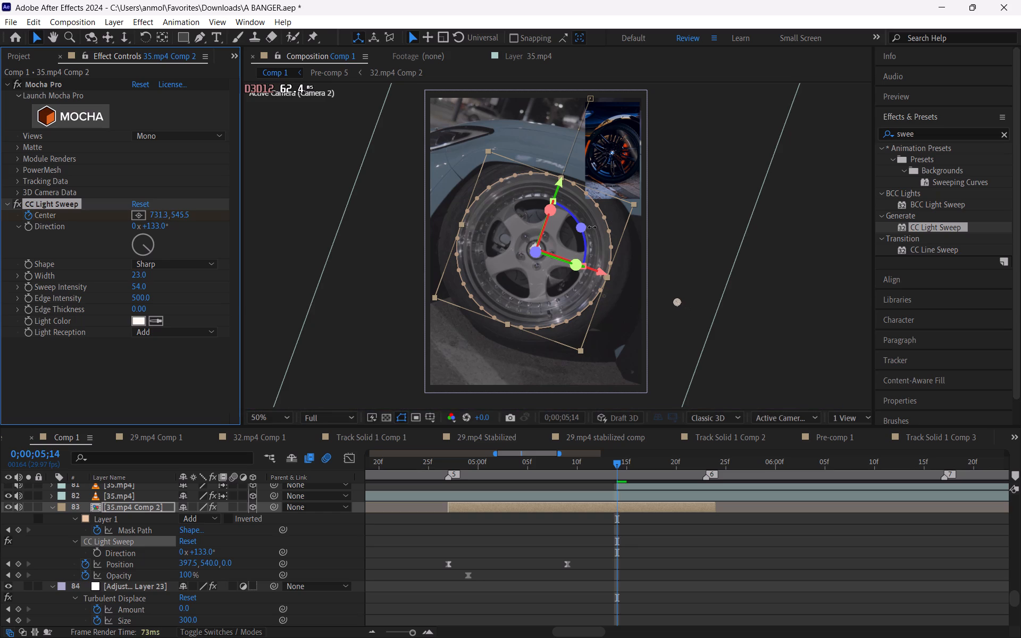
{"action": "left_click_drag", "start_coordinate": [592, 227], "coordinate": [555, 239]}
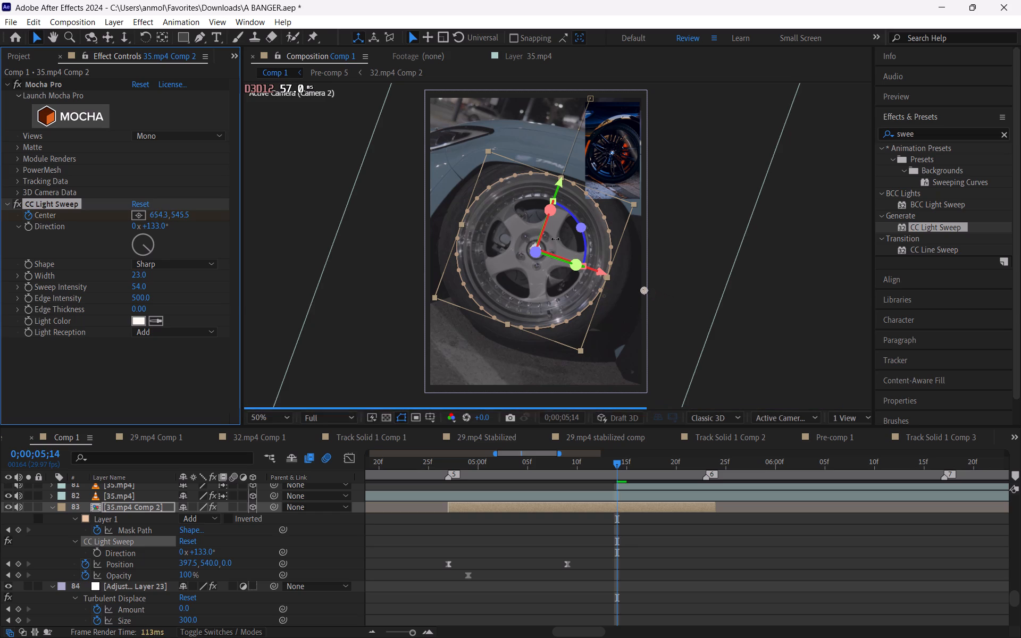
{"action": "left_click_drag", "start_coordinate": [555, 239], "coordinate": [583, 238]}
Reveal the light sweep's Center keyframes and apply Easy Ease to both of them.
{"action": "key", "text": "u"}
{"action": "key", "text": "u"}
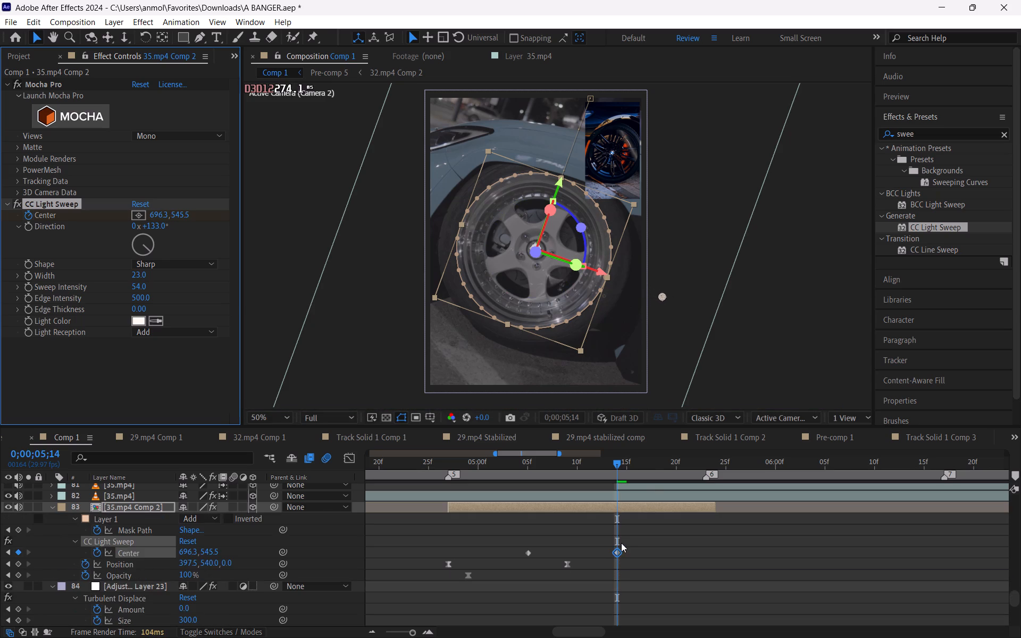
{"action": "left_click_drag", "start_coordinate": [625, 543], "coordinate": [525, 555]}
{"action": "right_click", "coordinate": [529, 553]}
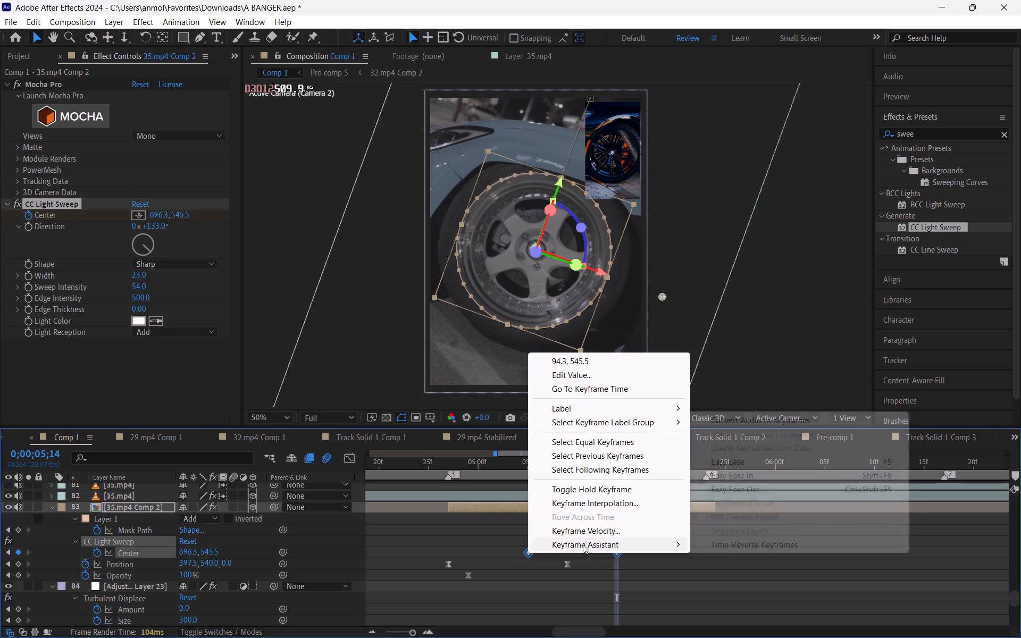
{"action": "double_click", "coordinate": [736, 464]}
Shape the Center speed graph in the Graph Editor to peak early, with a longer ease into the second keyframe.
{"action": "left_click", "coordinate": [346, 459]}
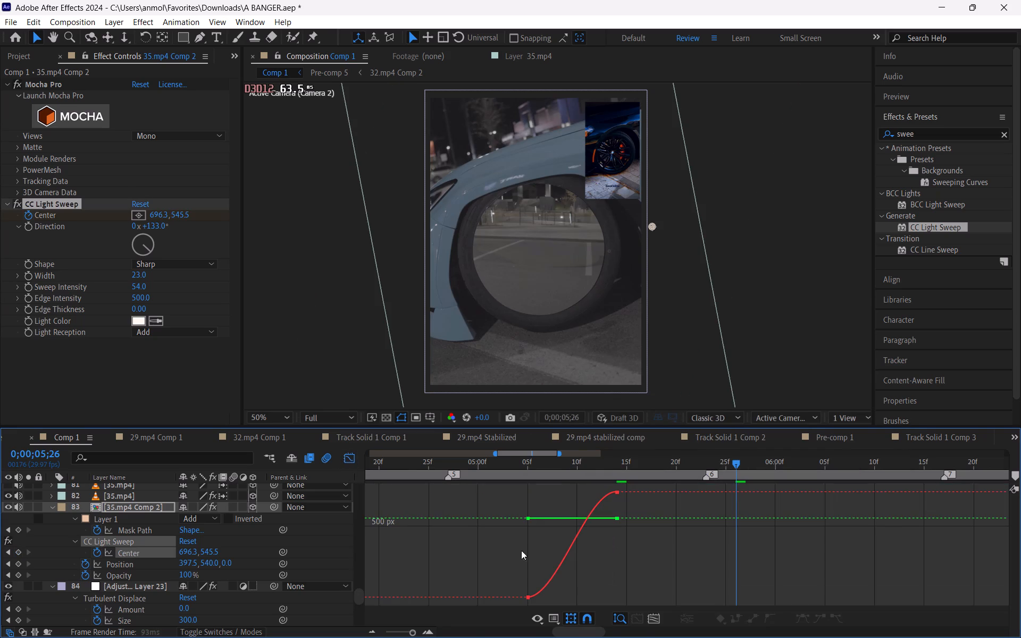
{"action": "left_click", "coordinate": [30, 549]}
{"action": "left_click", "coordinate": [144, 554]}
{"action": "left_click", "coordinate": [330, 536]}
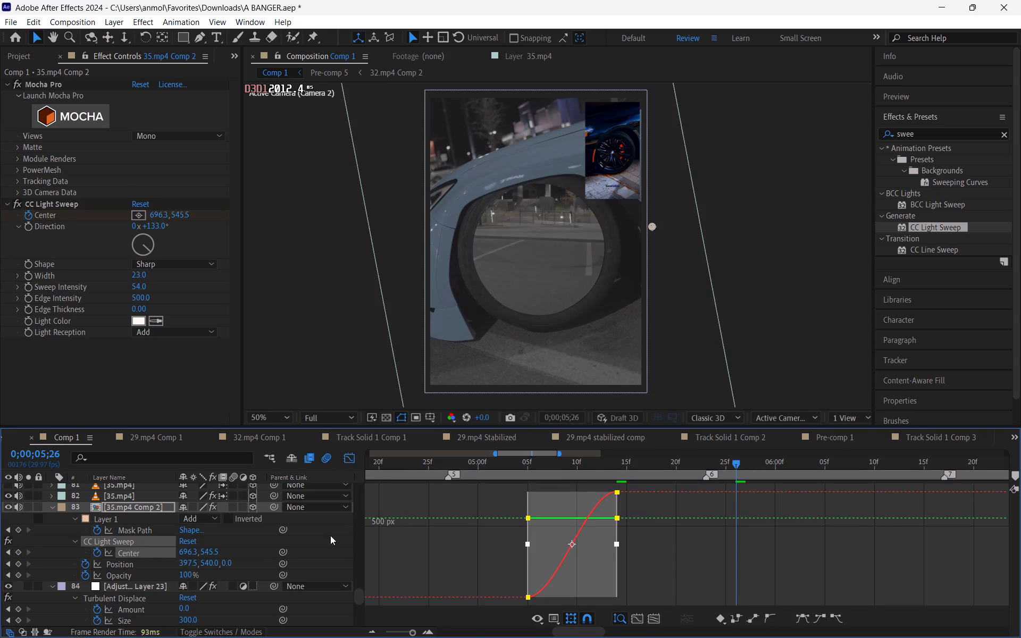
{"action": "left_click", "coordinate": [121, 550]}
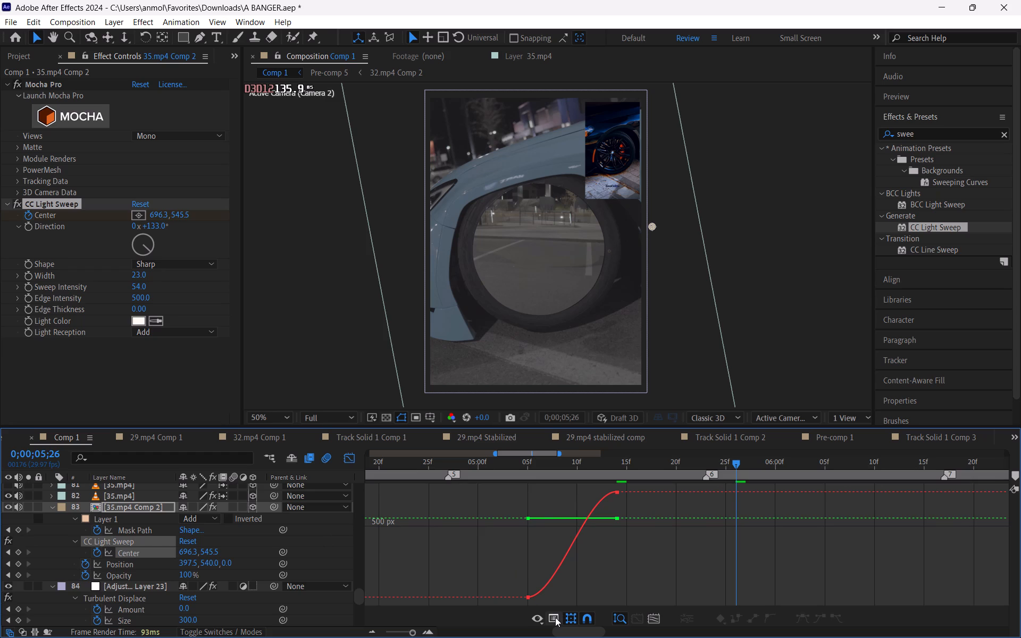
{"action": "left_click", "coordinate": [555, 618]}
{"action": "left_click", "coordinate": [584, 492]}
{"action": "left_click_drag", "start_coordinate": [514, 584], "coordinate": [535, 597]}
{"action": "left_click_drag", "start_coordinate": [508, 581], "coordinate": [551, 609]}
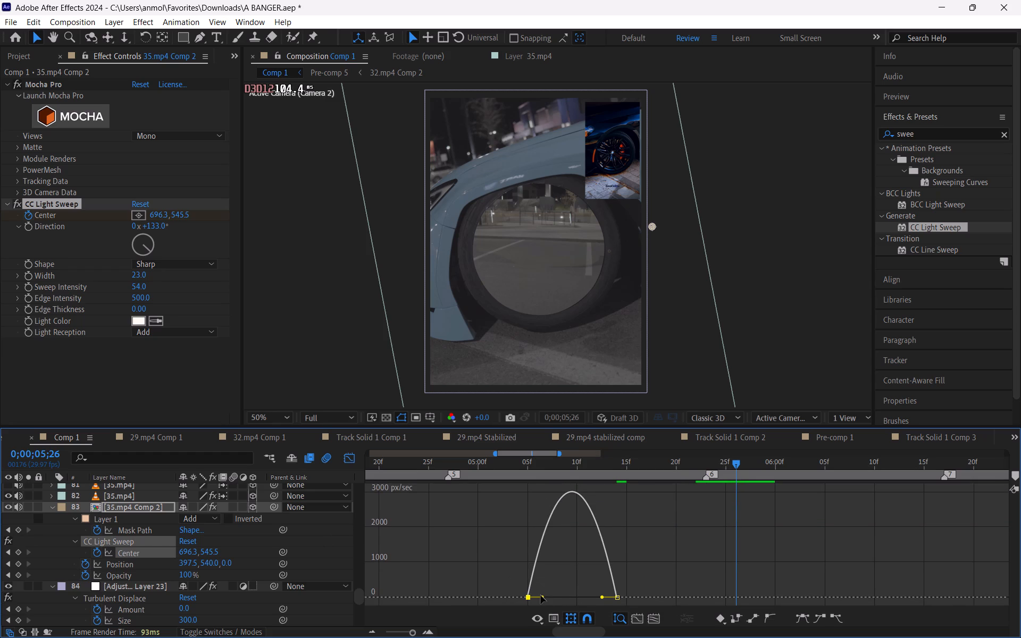
{"action": "left_click_drag", "start_coordinate": [541, 595], "coordinate": [534, 597]}
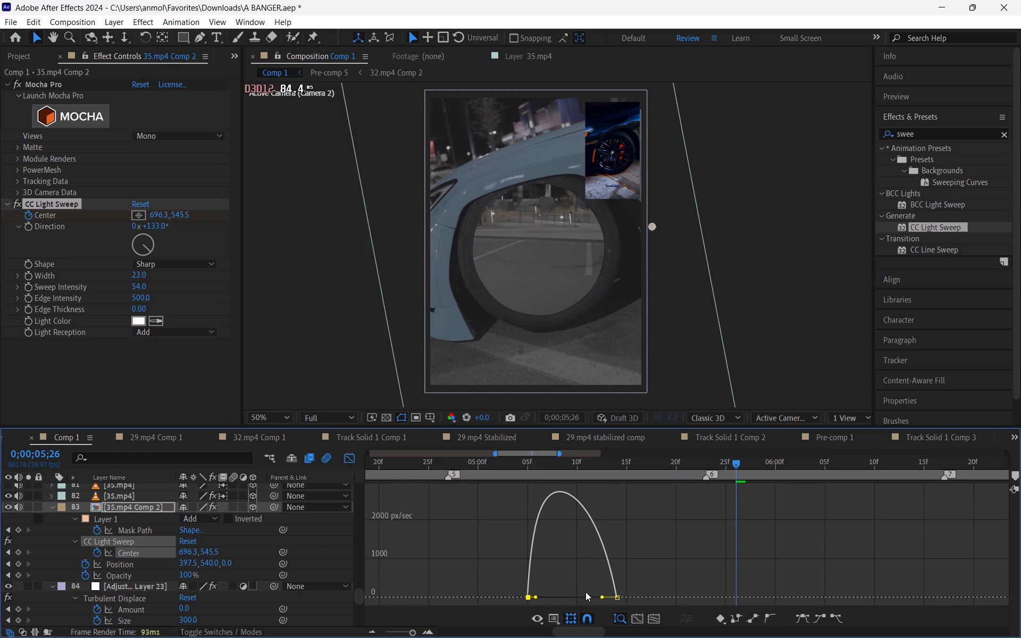
{"action": "left_click_drag", "start_coordinate": [602, 597], "coordinate": [597, 599]}
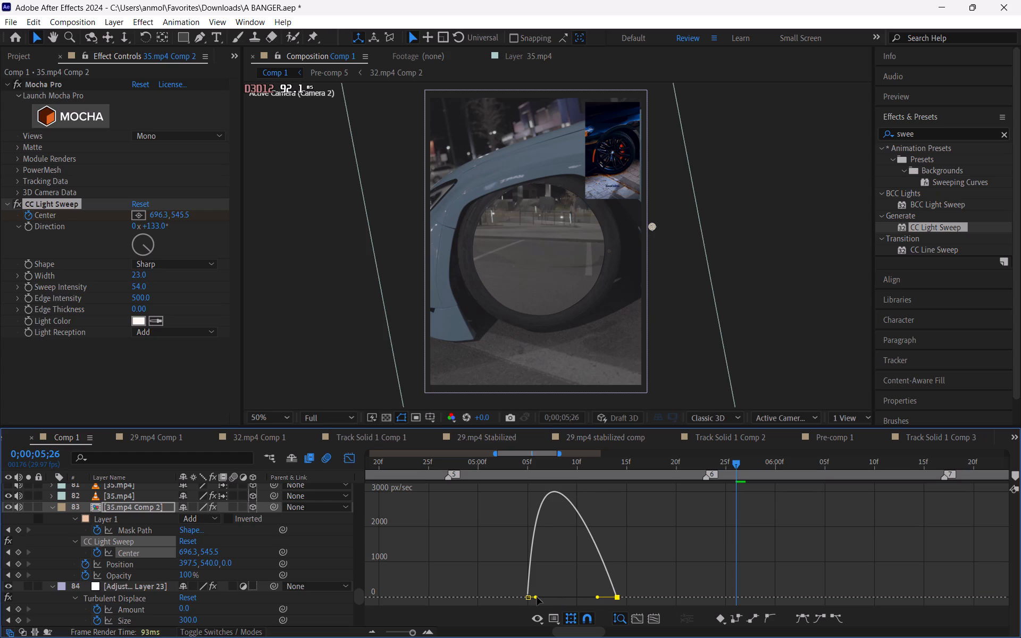
{"action": "left_click_drag", "start_coordinate": [537, 597], "coordinate": [548, 593]}
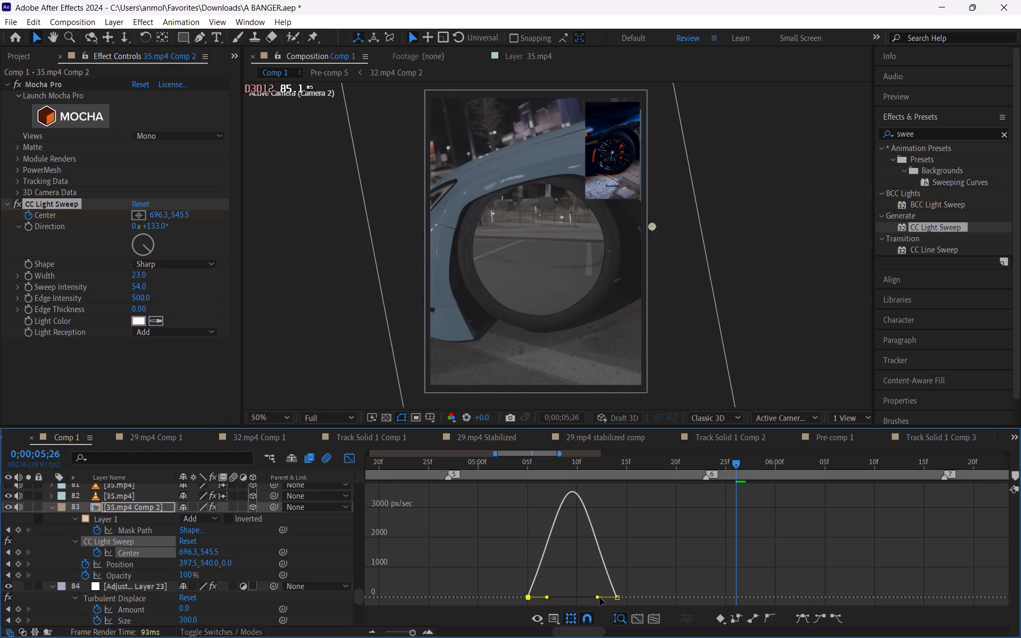
{"action": "left_click_drag", "start_coordinate": [598, 599], "coordinate": [584, 601]}
Review the eased light sweep from 0;00;05;06 to 0;00;05;18, return to the layer bar view and deselect the layer.
{"action": "left_click_drag", "start_coordinate": [537, 460], "coordinate": [543, 463]}
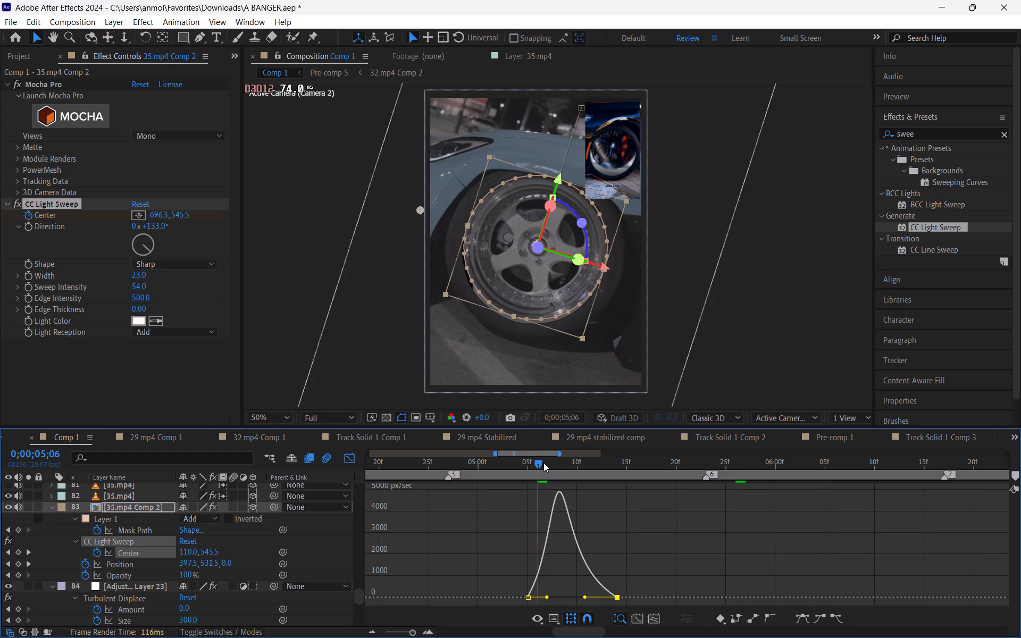
{"action": "left_click_drag", "start_coordinate": [543, 463], "coordinate": [598, 481]}
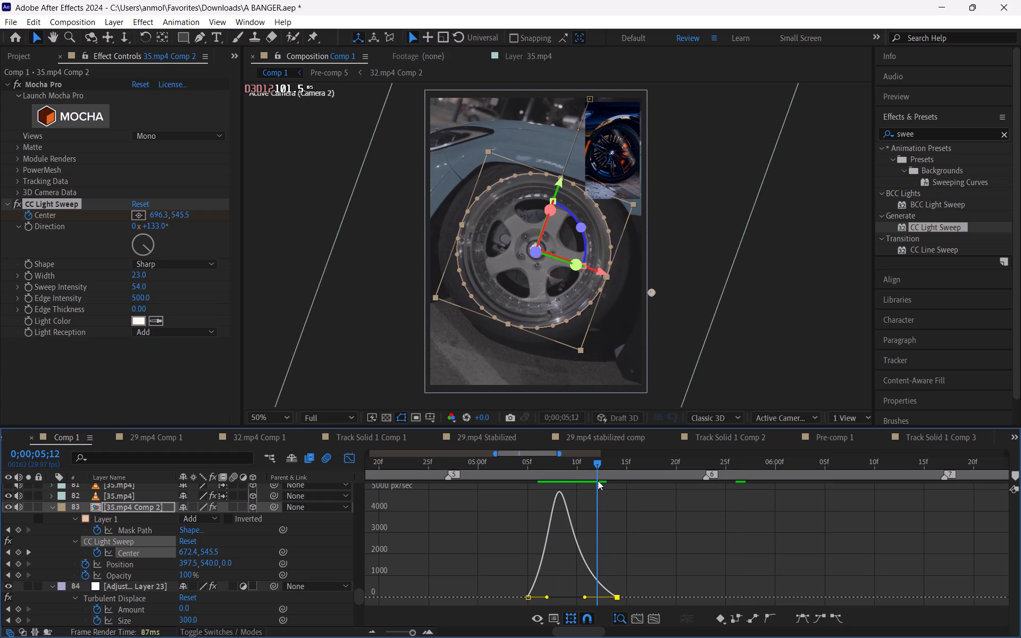
{"action": "left_click_drag", "start_coordinate": [598, 481], "coordinate": [656, 515]}
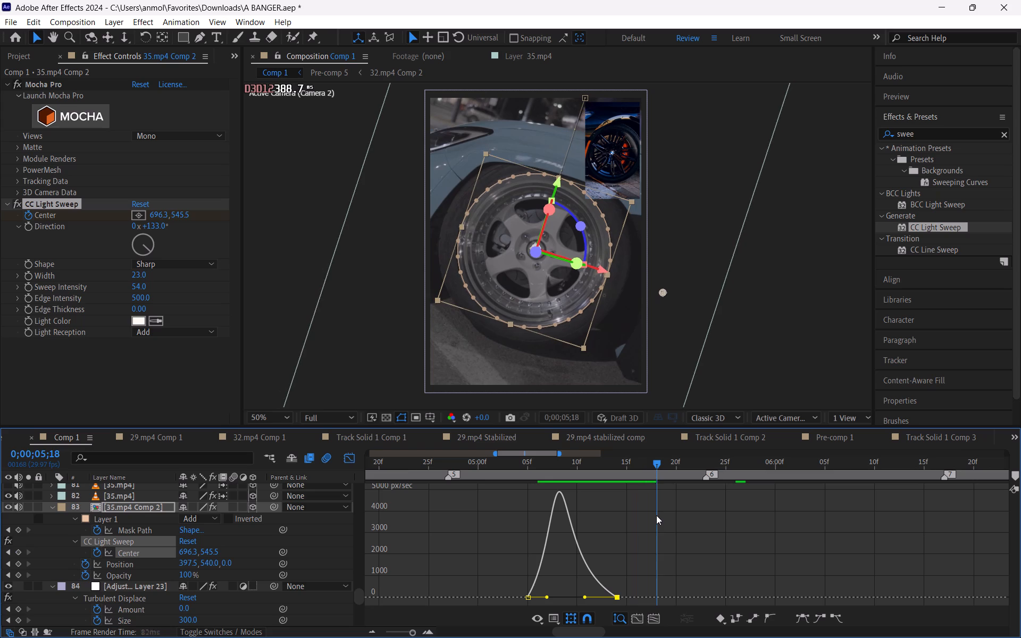
{"action": "left_click_drag", "start_coordinate": [656, 515], "coordinate": [654, 516]}
{"action": "left_click", "coordinate": [352, 457]}
{"action": "left_click", "coordinate": [694, 522]}
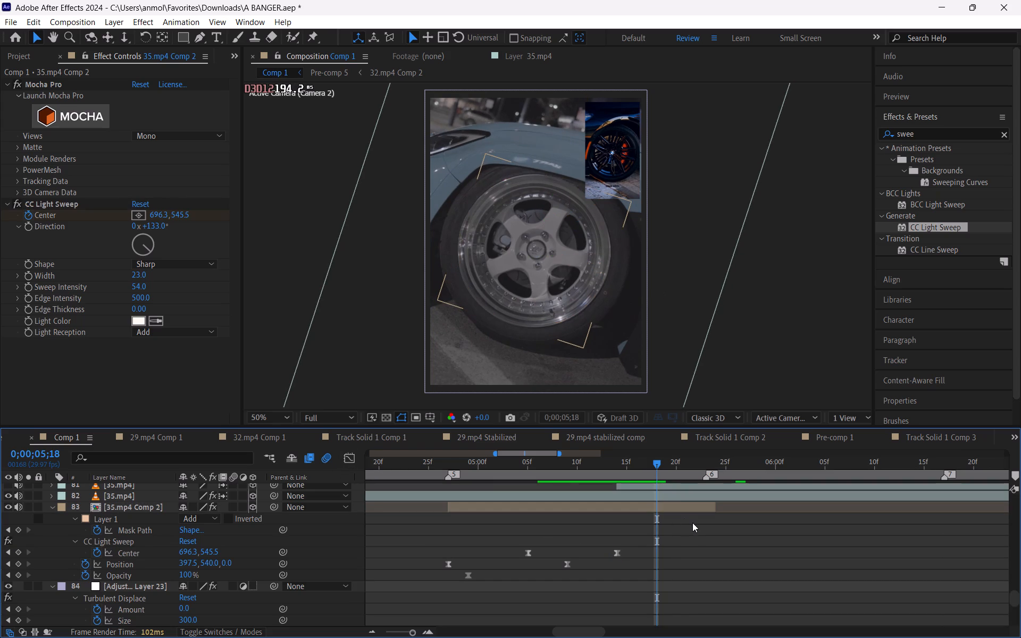
Select the 35.mp4 layer 81, compare frames up to 0;00;05;23, and make the layer visible again at 0;00;05;14.
{"action": "left_click", "coordinate": [658, 484]}
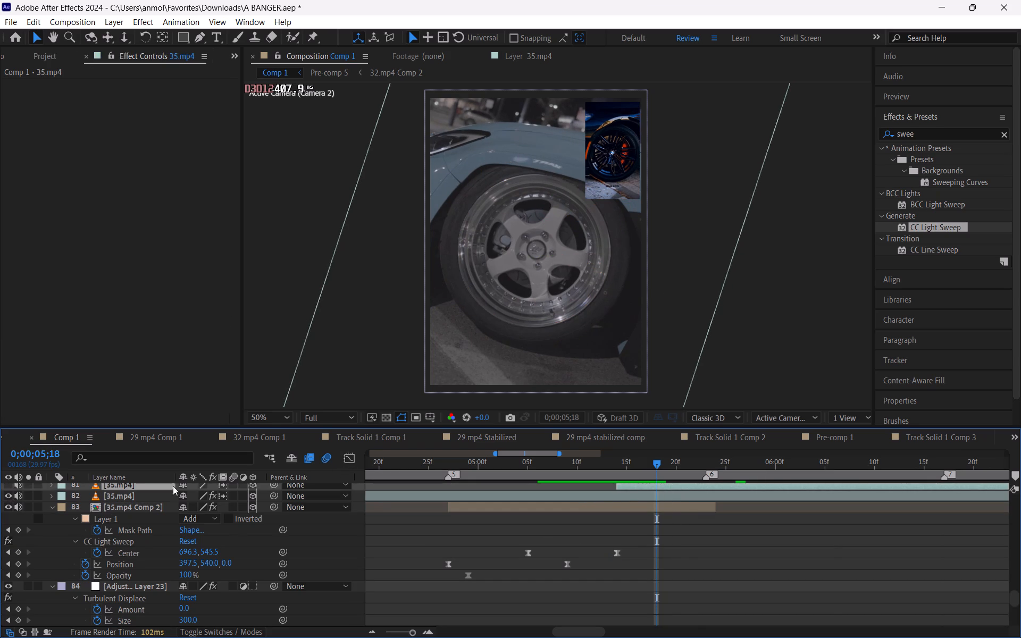
{"action": "left_click_drag", "start_coordinate": [659, 459], "coordinate": [703, 474]}
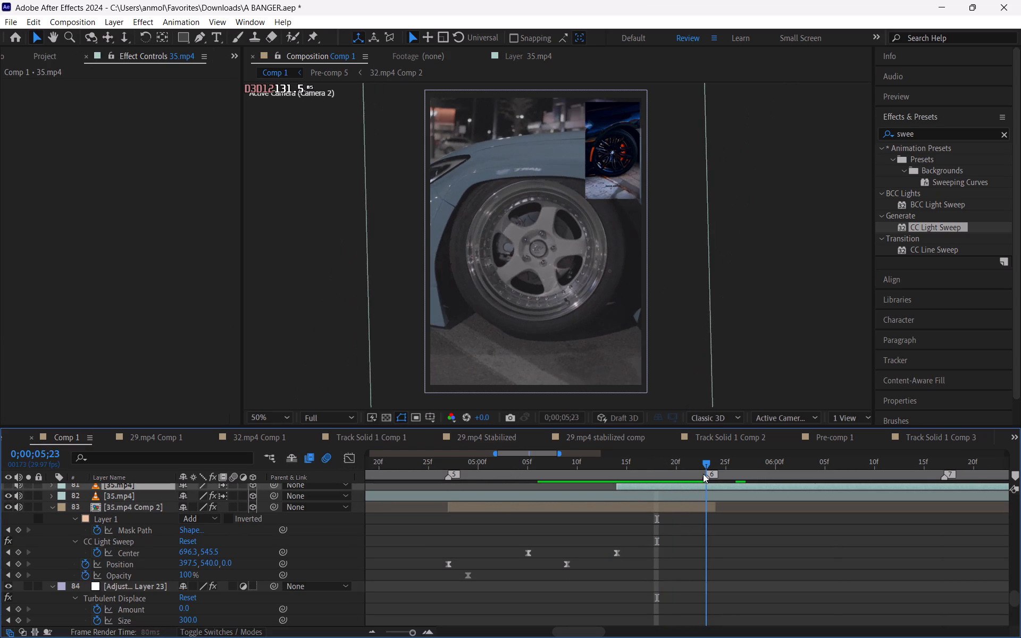
{"action": "left_click_drag", "start_coordinate": [703, 474], "coordinate": [622, 499]}
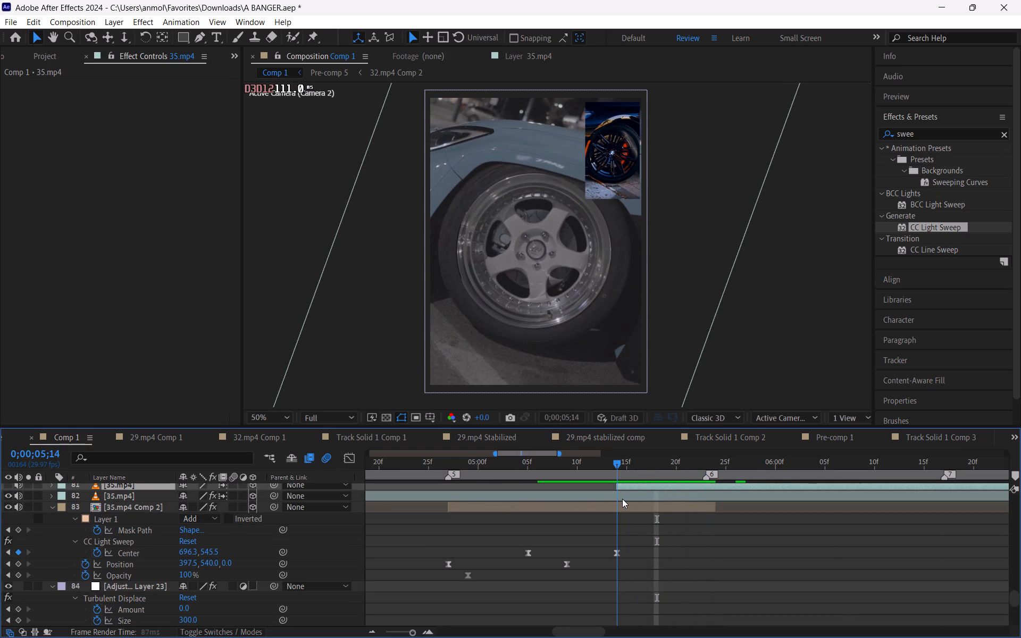
{"action": "left_click_drag", "start_coordinate": [622, 499], "coordinate": [712, 543]}
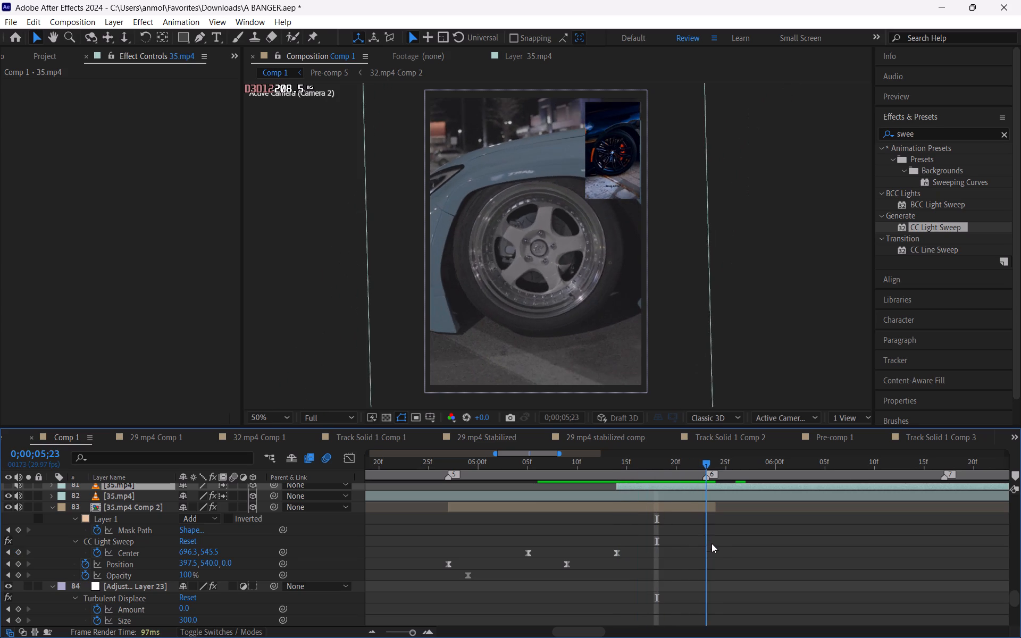
{"action": "left_click_drag", "start_coordinate": [712, 543], "coordinate": [624, 545]}
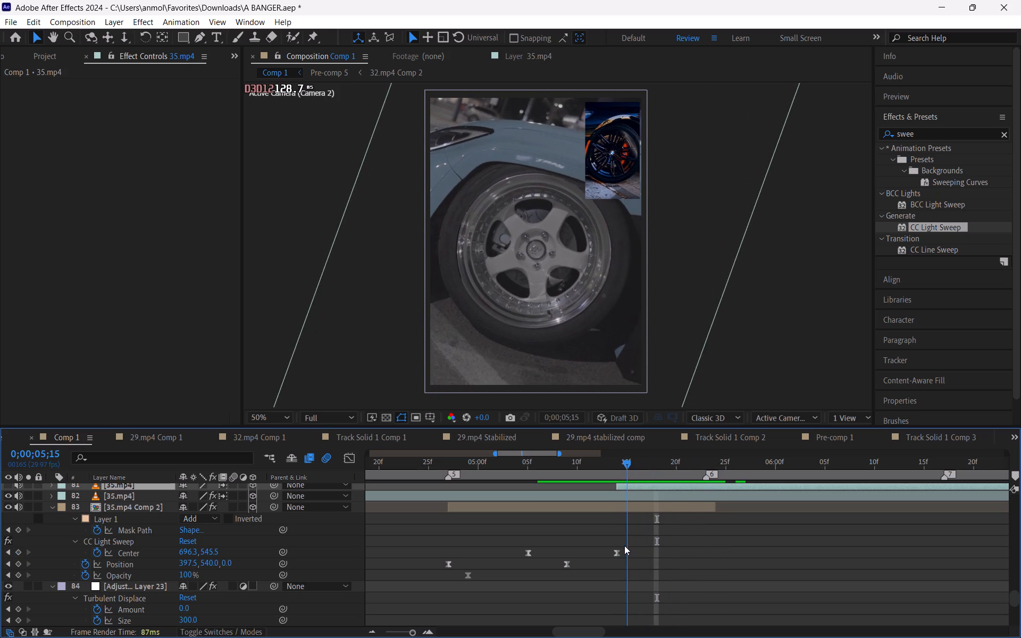
{"action": "left_click_drag", "start_coordinate": [624, 545], "coordinate": [621, 548]}
{"action": "left_click", "coordinate": [7, 487]}
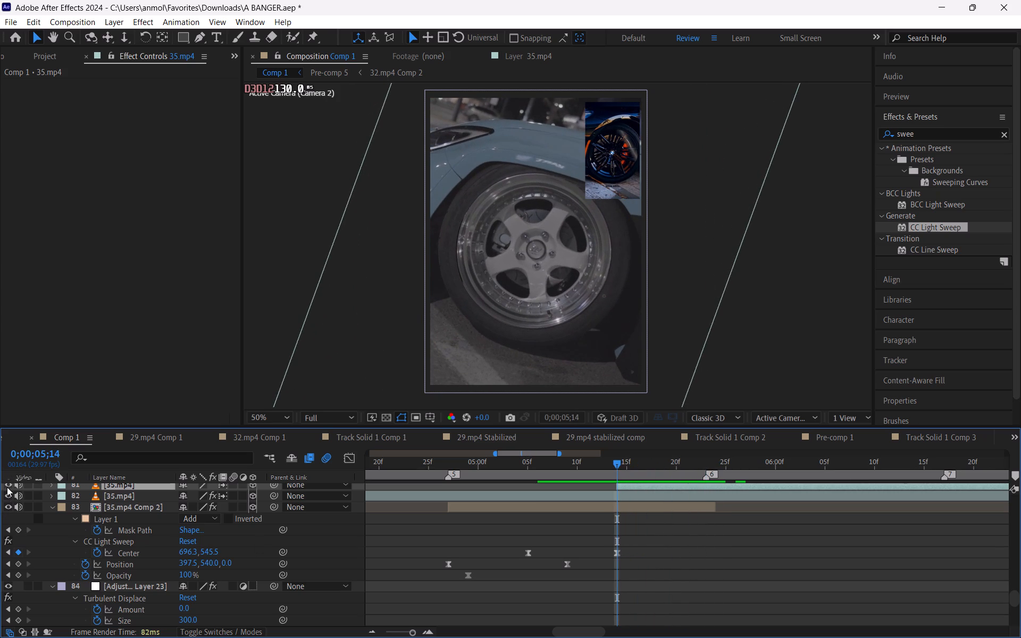
Review the wheel shot up to 0;00;05;25 and the light sweep from 0;00;05;06 to 0;00;05;11.
{"action": "left_click_drag", "start_coordinate": [617, 465], "coordinate": [659, 478]}
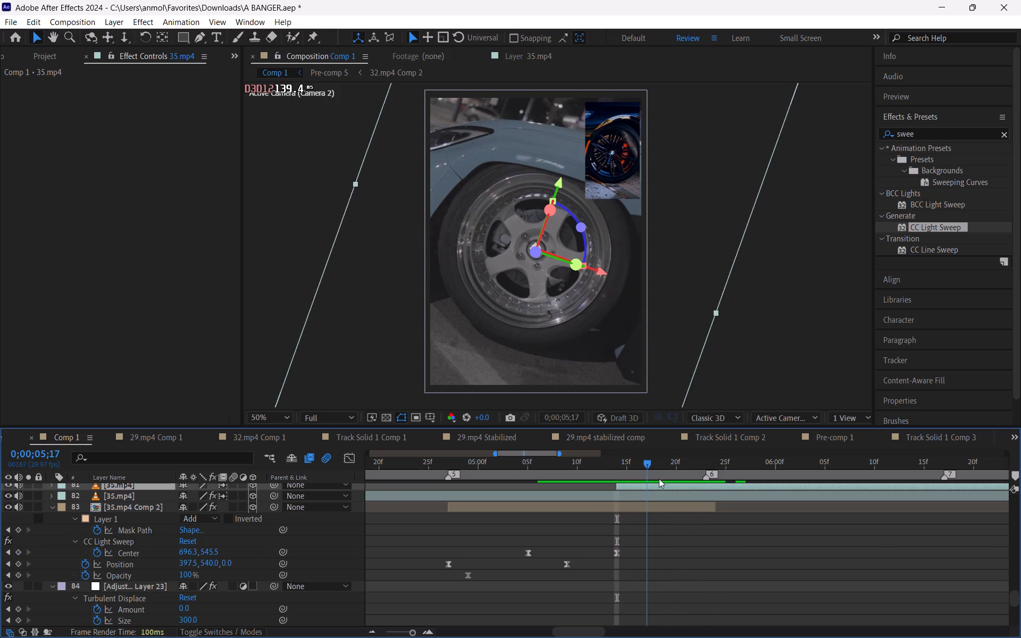
{"action": "left_click_drag", "start_coordinate": [659, 478], "coordinate": [725, 519]}
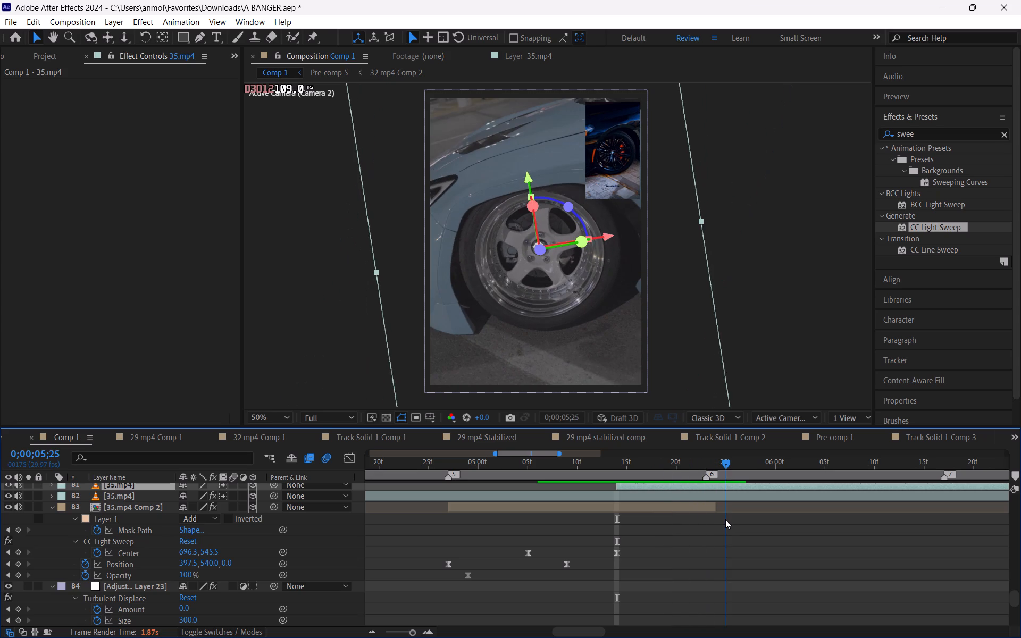
{"action": "left_click_drag", "start_coordinate": [725, 519], "coordinate": [715, 523]}
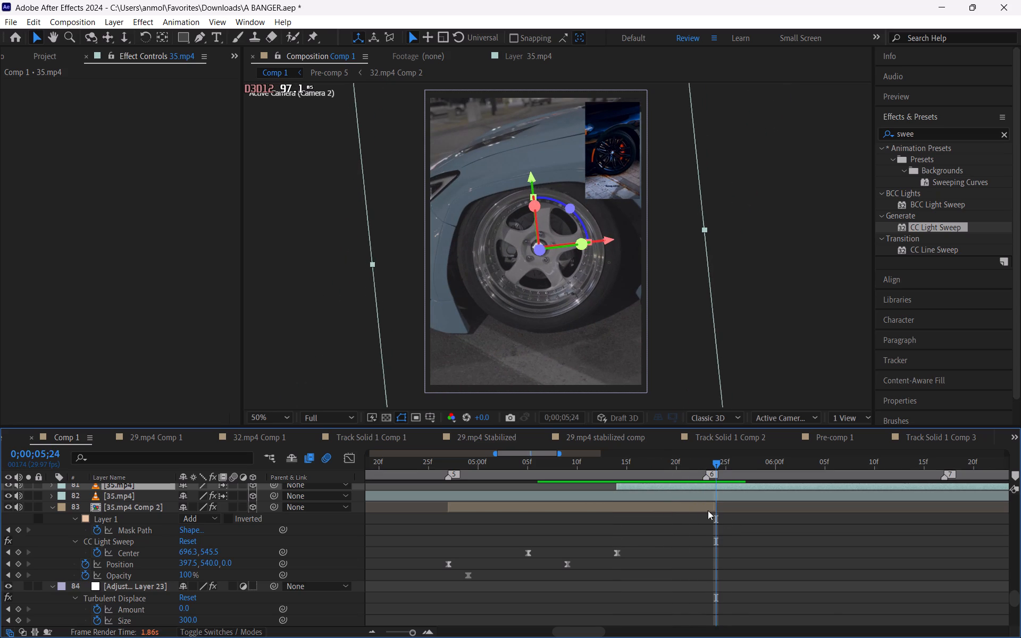
{"action": "left_click_drag", "start_coordinate": [529, 463], "coordinate": [579, 478]}
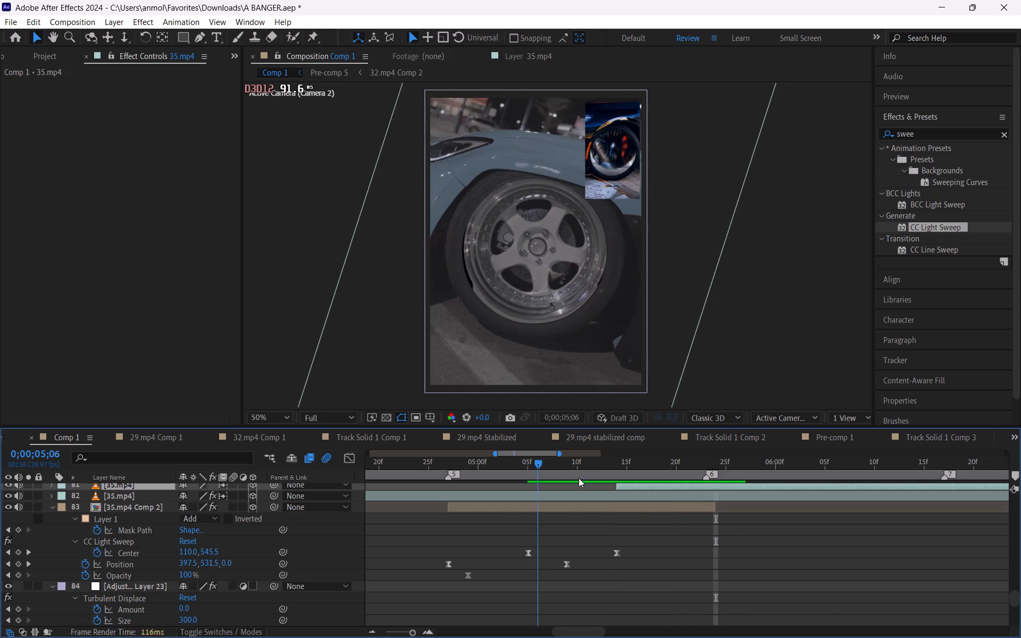
{"action": "left_click_drag", "start_coordinate": [579, 478], "coordinate": [588, 482]}
{"action": "left_click_drag", "start_coordinate": [588, 482], "coordinate": [497, 522]}
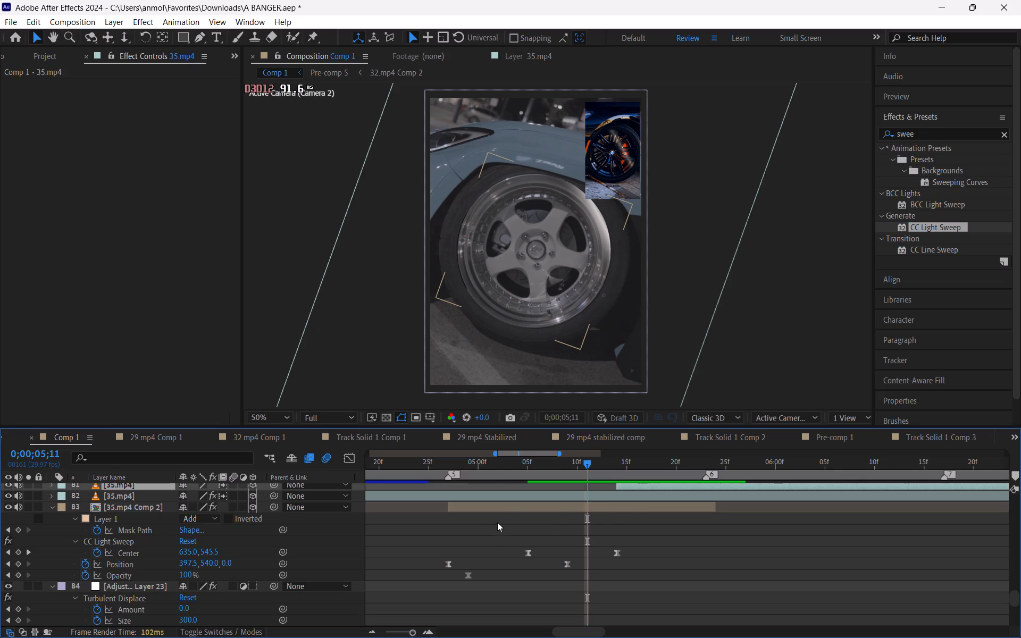
Move the first CC Light Sweep Center keyframe of 35.mp4 Comp 2 earlier to 0;00;05;03, leaving the second keyframe in place.
{"action": "left_click_drag", "start_coordinate": [497, 522], "coordinate": [509, 517]}
{"action": "left_click_drag", "start_coordinate": [527, 464], "coordinate": [539, 467]}
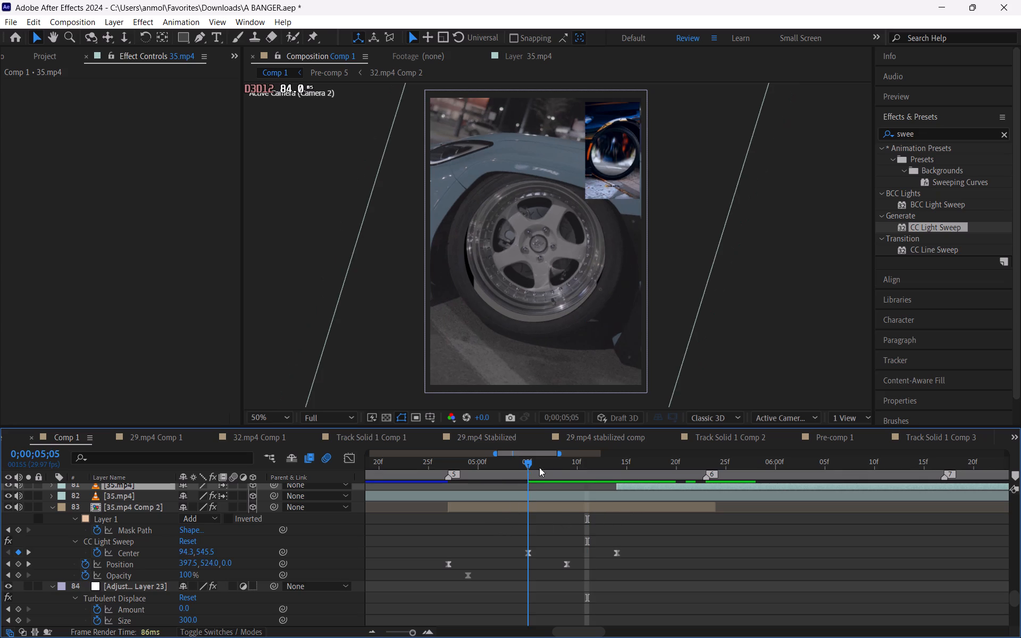
{"action": "left_click_drag", "start_coordinate": [539, 467], "coordinate": [533, 497]}
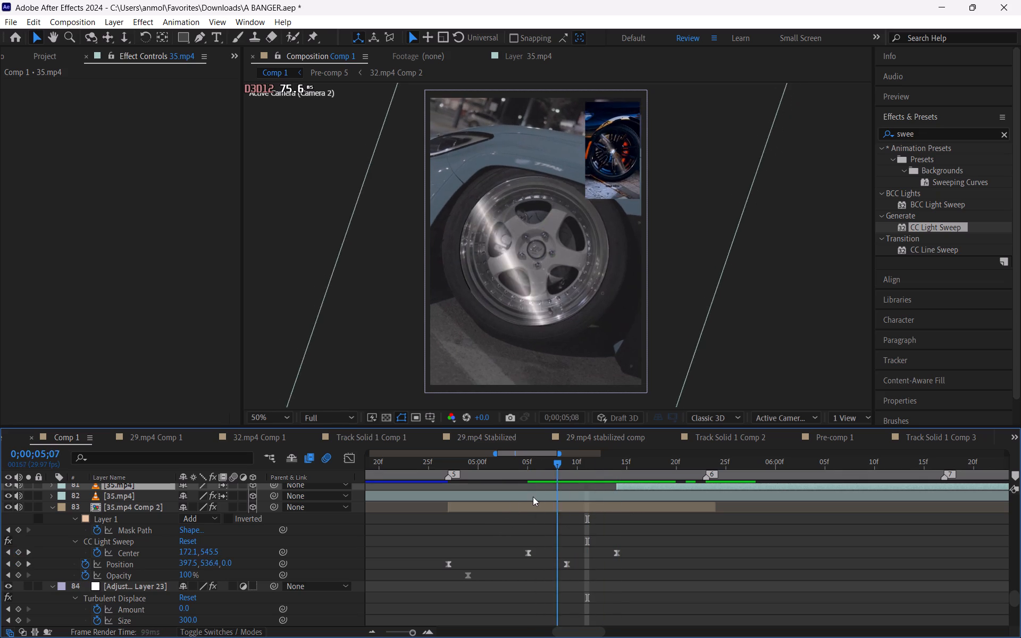
{"action": "left_click_drag", "start_coordinate": [533, 497], "coordinate": [501, 509]}
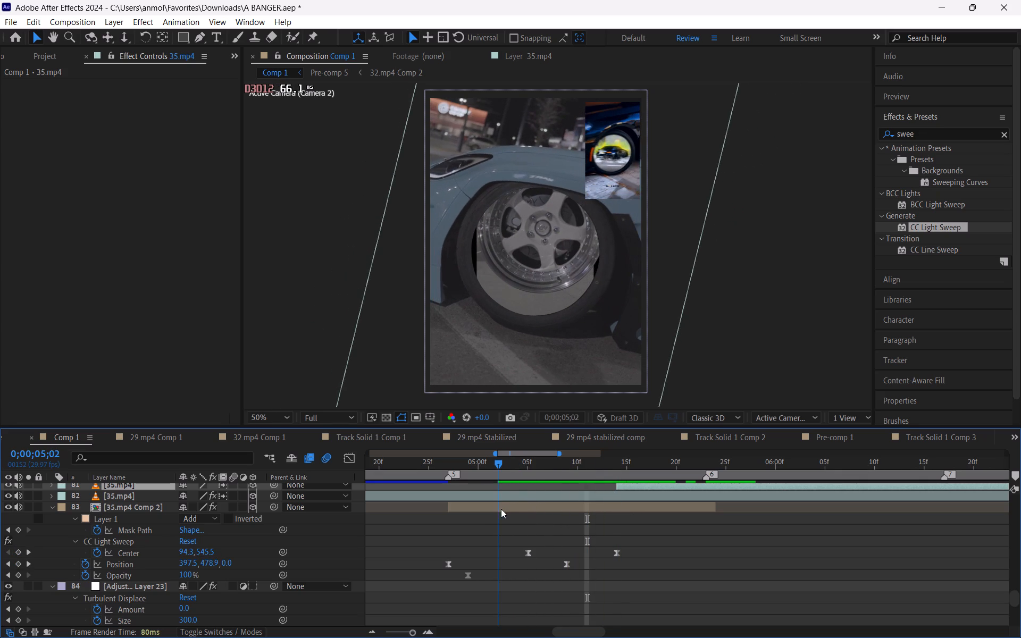
{"action": "left_click_drag", "start_coordinate": [501, 509], "coordinate": [521, 519]}
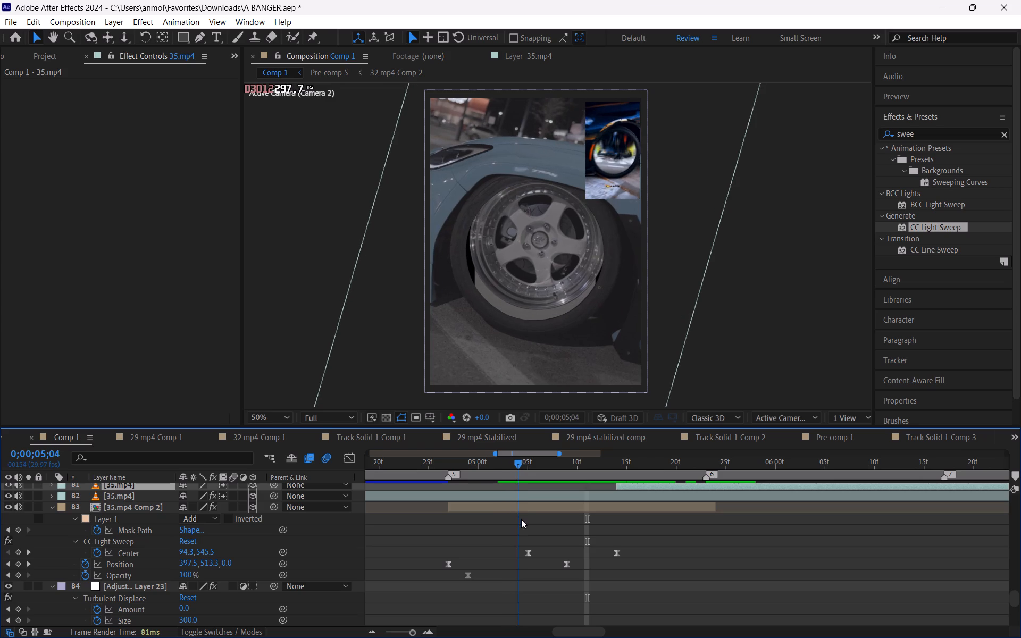
{"action": "left_click_drag", "start_coordinate": [521, 519], "coordinate": [512, 527]}
{"action": "left_click_drag", "start_coordinate": [515, 552], "coordinate": [676, 557]}
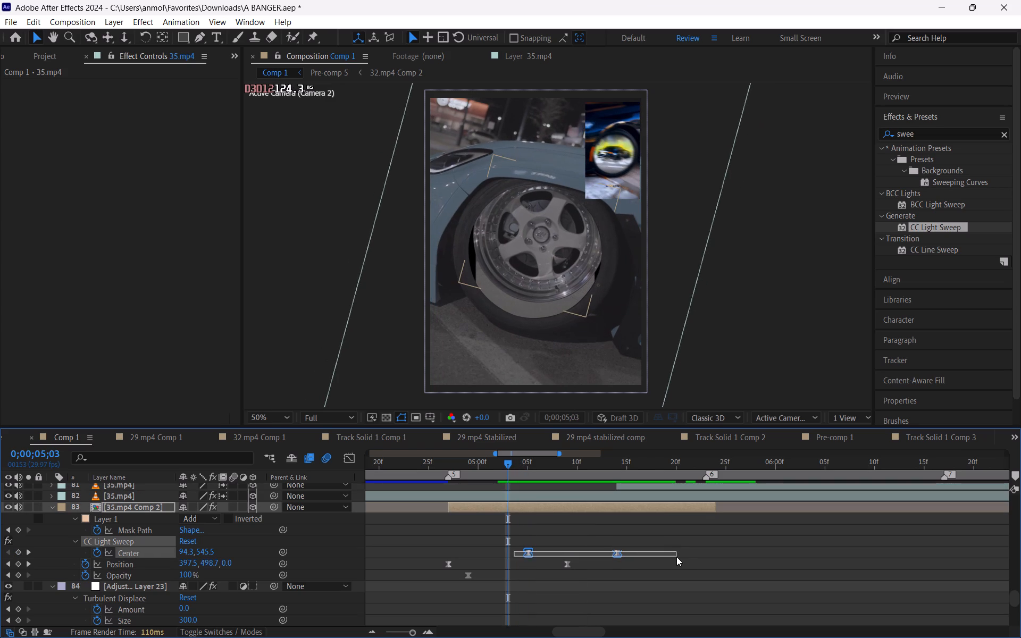
{"action": "left_click_drag", "start_coordinate": [676, 557], "coordinate": [660, 554]}
{"action": "left_click_drag", "start_coordinate": [526, 551], "coordinate": [509, 555], "text": "alt"}
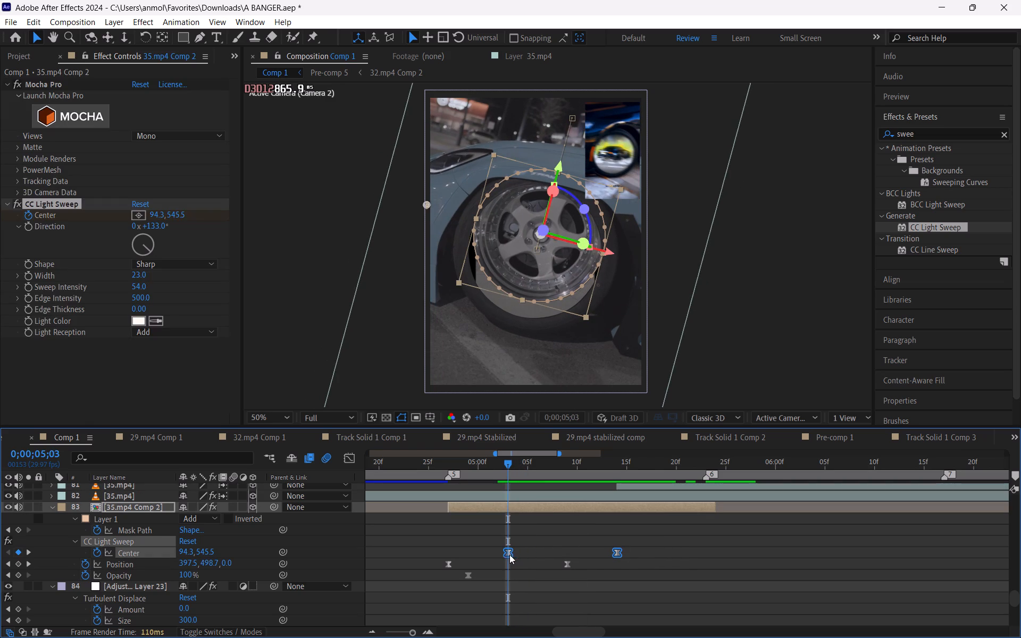
{"action": "left_click_drag", "start_coordinate": [509, 555], "coordinate": [507, 556], "text": "alt"}
{"action": "left_click", "coordinate": [521, 556]}
Return the current time to the start of Comp 1 at 0;00;00;00 and save the project.
{"action": "type", "text": "--"}
{"action": "key", "text": "minus"}
{"action": "key", "text": "minus"}
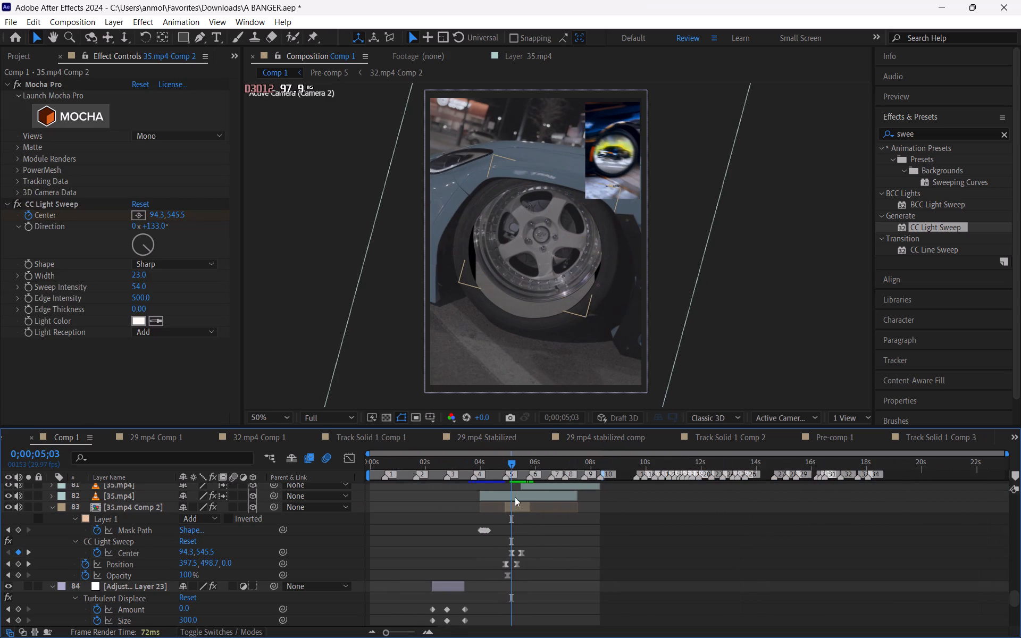
{"action": "left_click", "coordinate": [369, 459]}
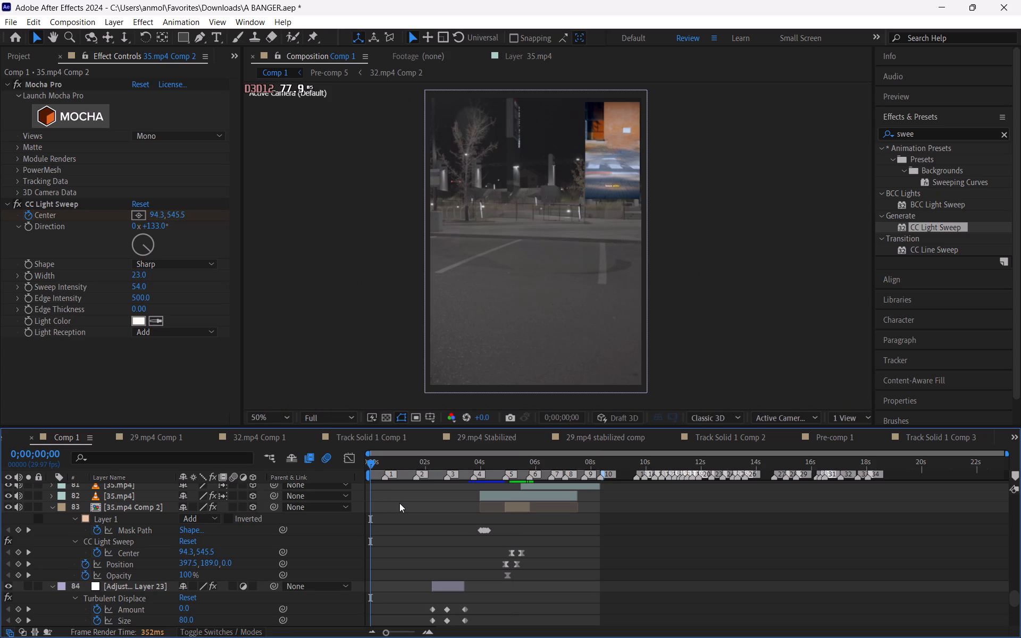
{"action": "key", "text": "ctrl+s"}
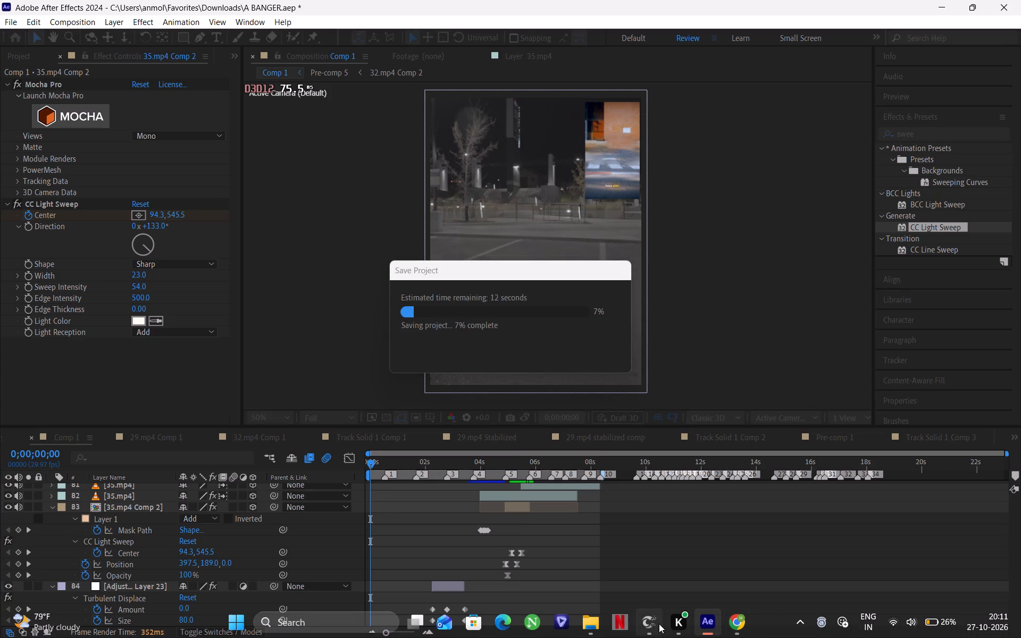
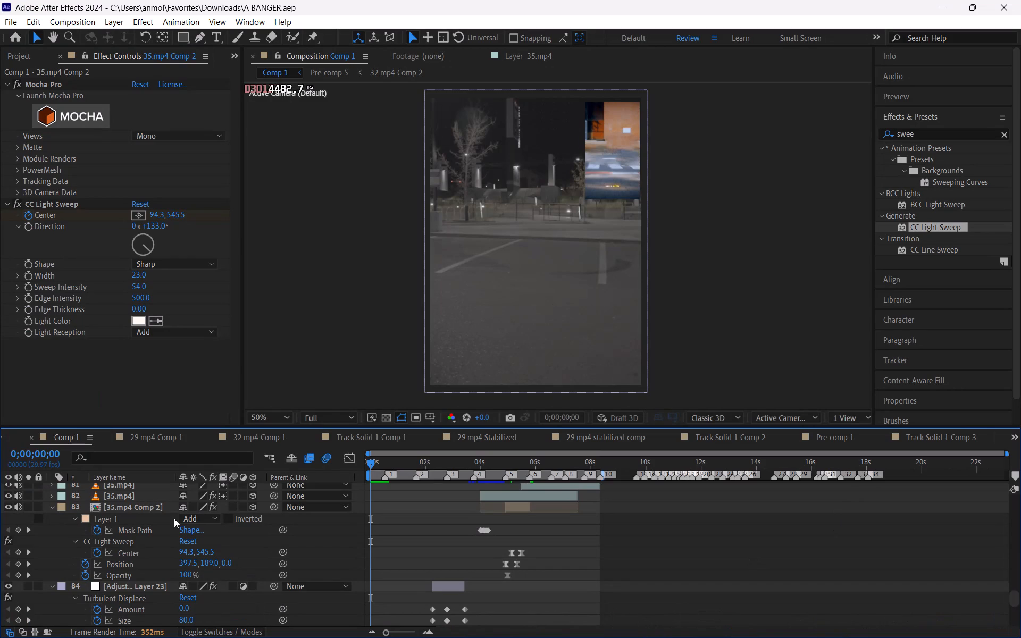
Collapse the expanded properties of timeline layers 83, 84, 86 and 87, from 35.mp4 Comp 2 to Adjustment Layer 21.
{"action": "left_click", "coordinate": [51, 505]}
{"action": "left_click", "coordinate": [50, 514]}
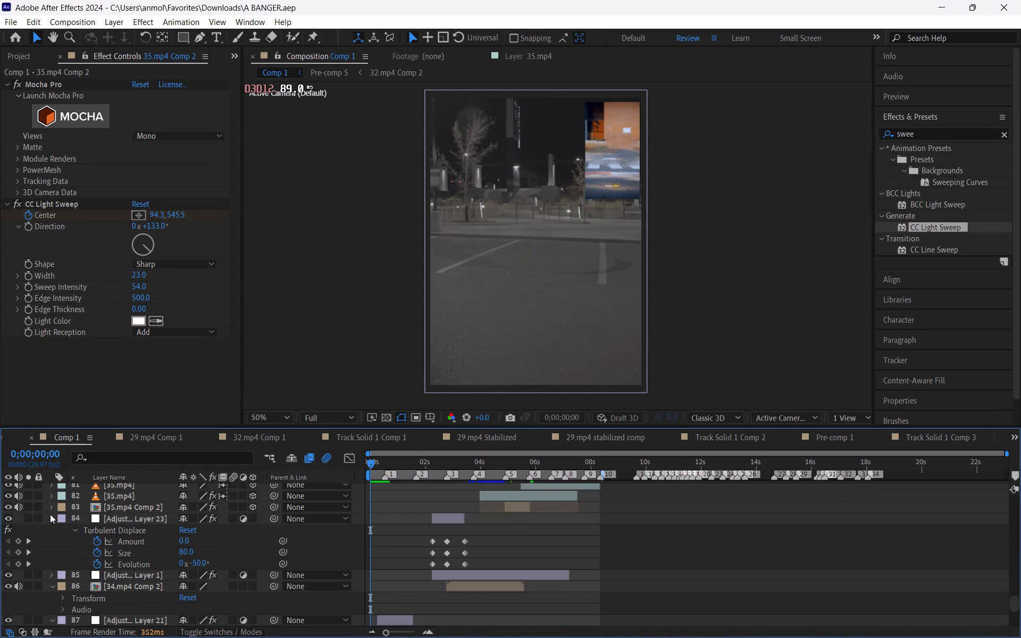
{"action": "left_click", "coordinate": [54, 544]}
{"action": "left_click", "coordinate": [53, 551]}
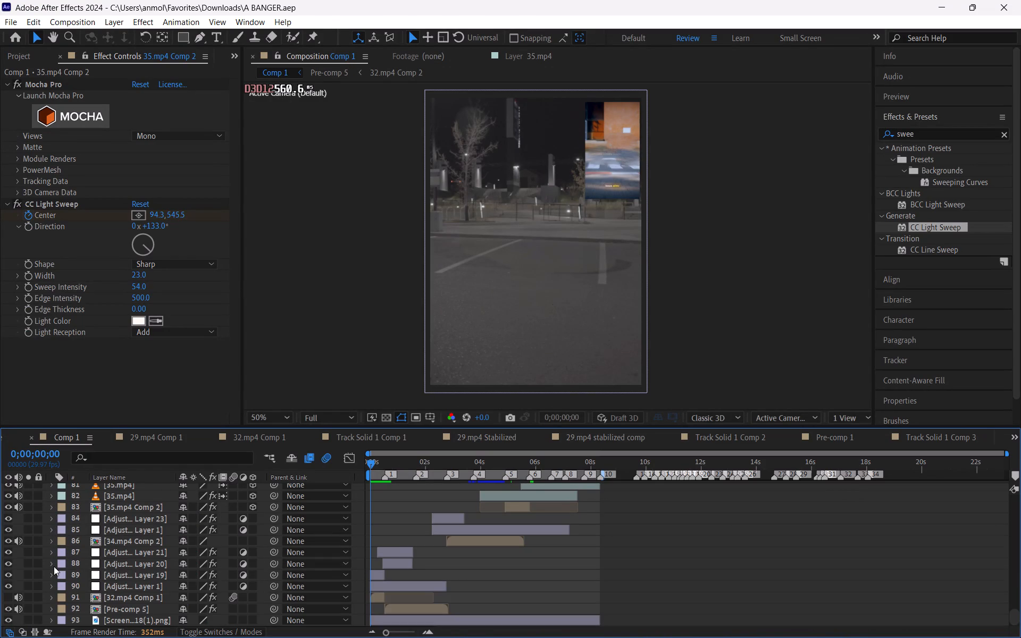
{"action": "left_click", "coordinate": [493, 583]}
Save the A BANGER project.
{"action": "key", "text": "ctrl+s"}
{"action": "key", "text": "ctrl+s"}
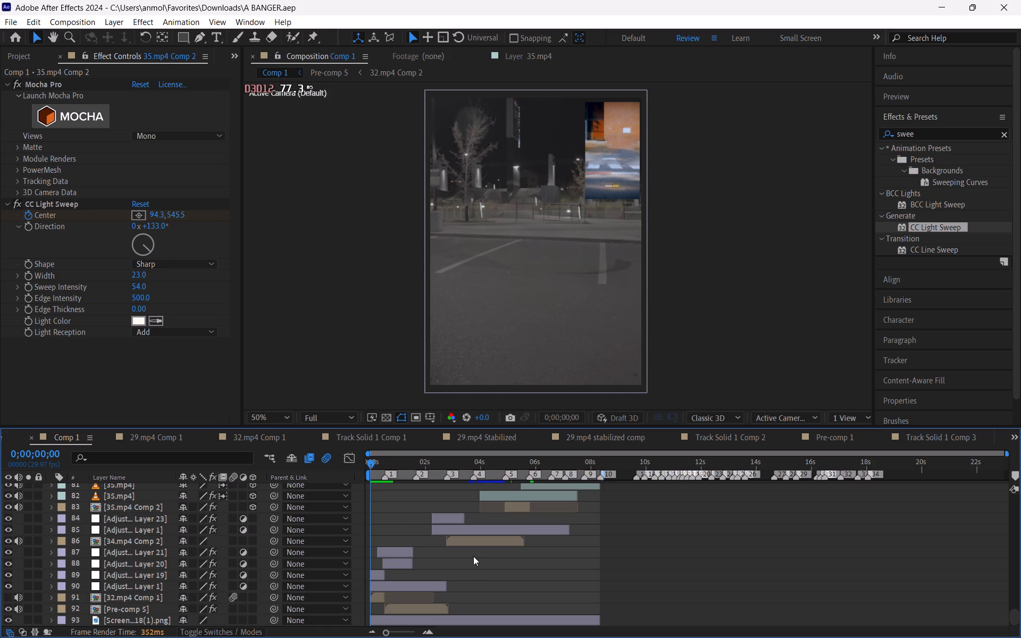